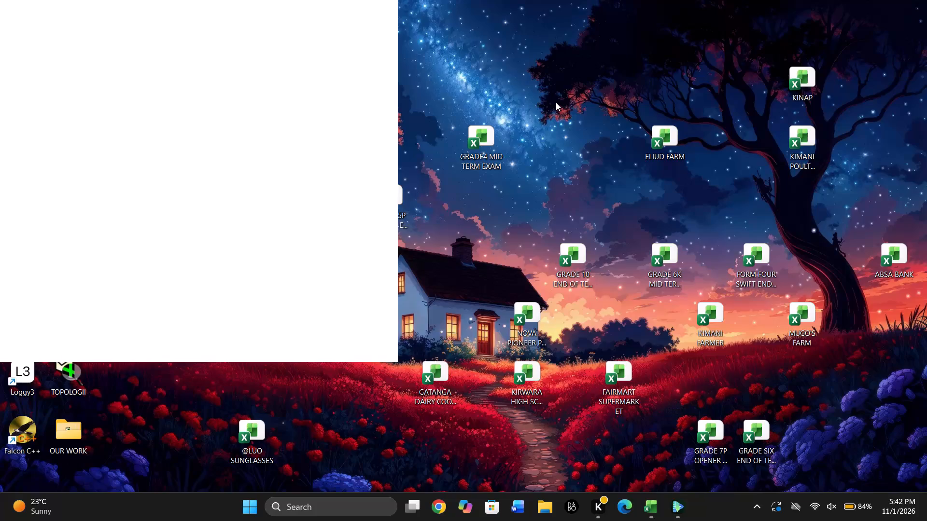
Create a new Microsoft Excel worksheet file on the desktop.
right_click(556, 102)
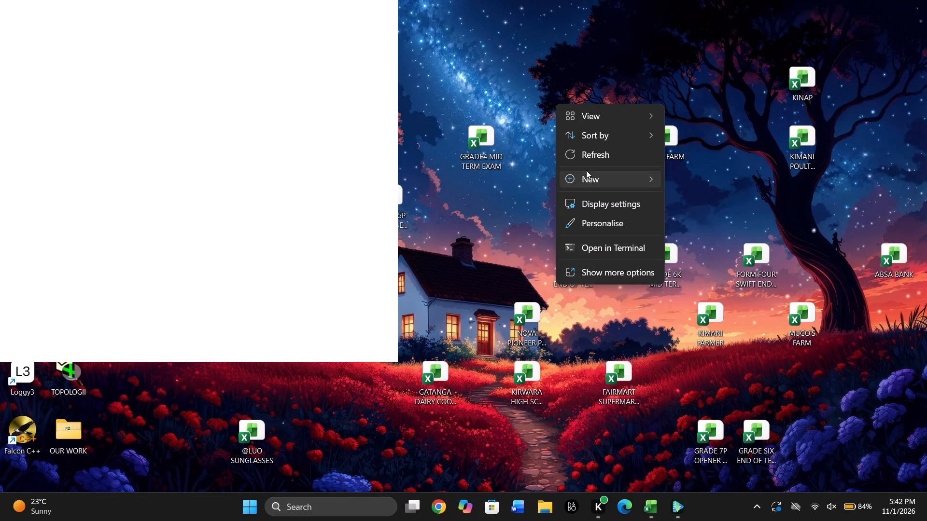
click(586, 170)
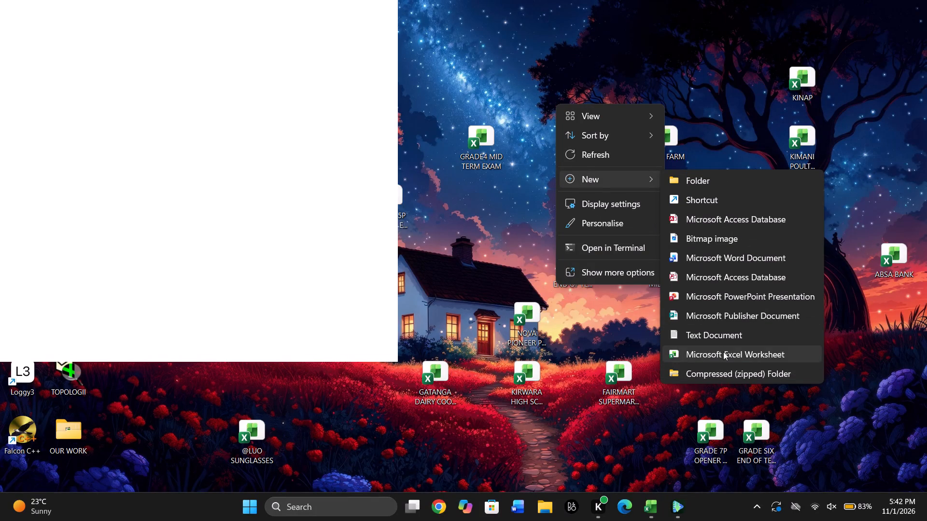
click(723, 353)
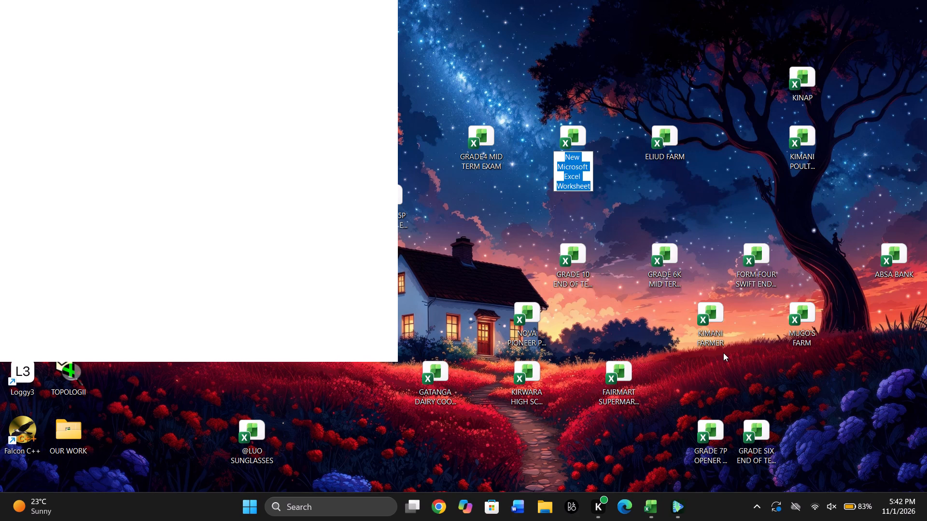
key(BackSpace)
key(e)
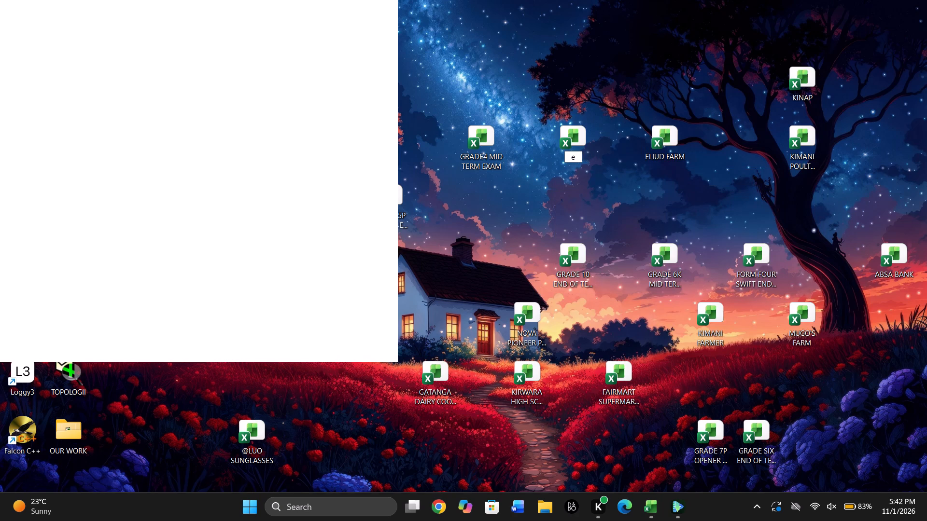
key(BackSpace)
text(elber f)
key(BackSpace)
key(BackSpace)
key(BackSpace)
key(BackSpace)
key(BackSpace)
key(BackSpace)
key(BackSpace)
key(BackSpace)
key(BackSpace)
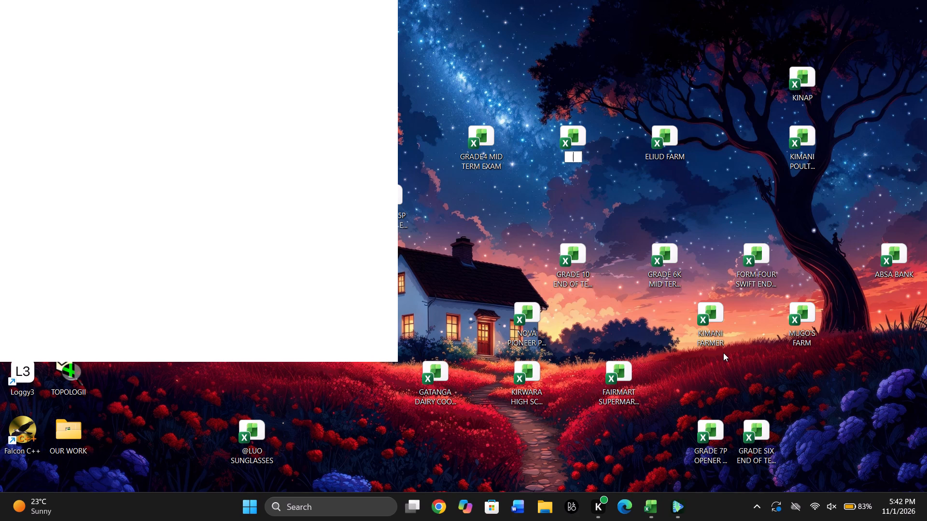
Name the new worksheet file ELBER FARM in capitals and open it in Excel.
key(e)
text(LBER F)
text(AR)
key(m)
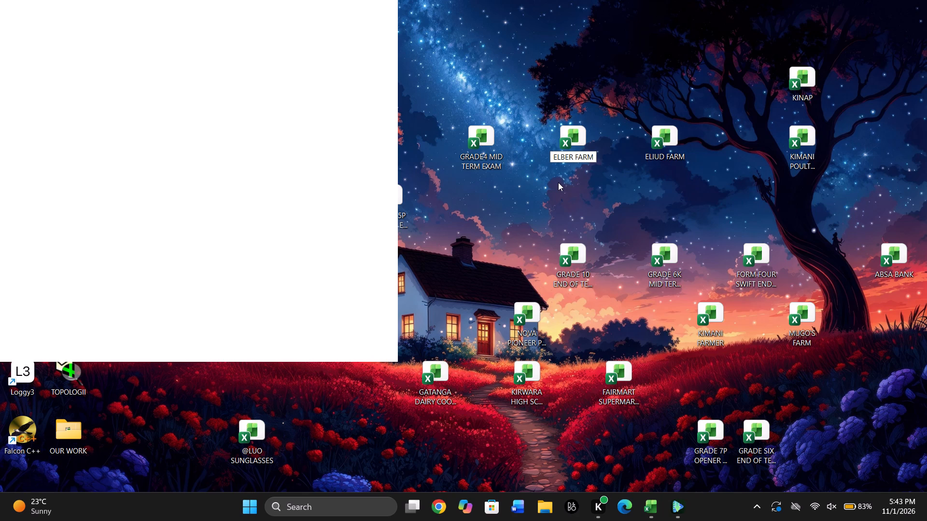
triple_click(576, 126)
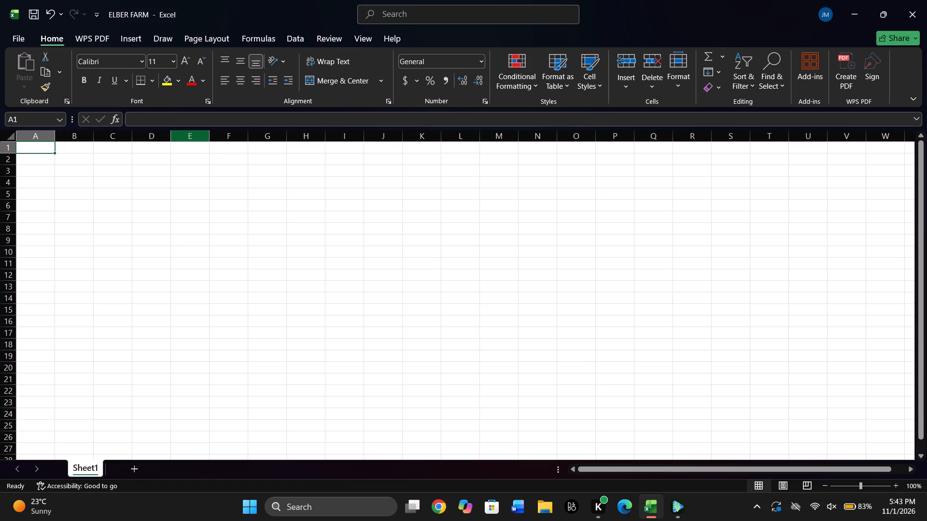
Merge and center cells A1 through H1 in the first row of the sheet.
drag(50, 148, 233, 139)
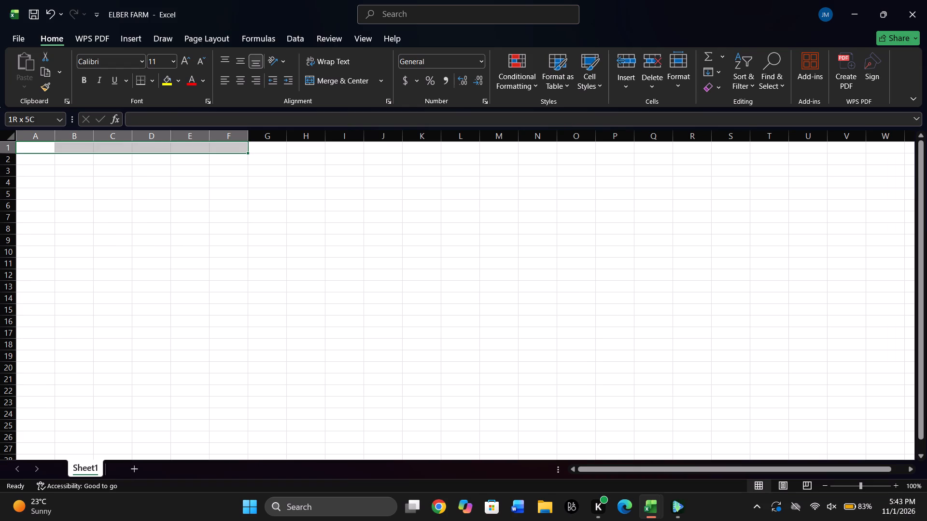
drag(233, 139, 283, 145)
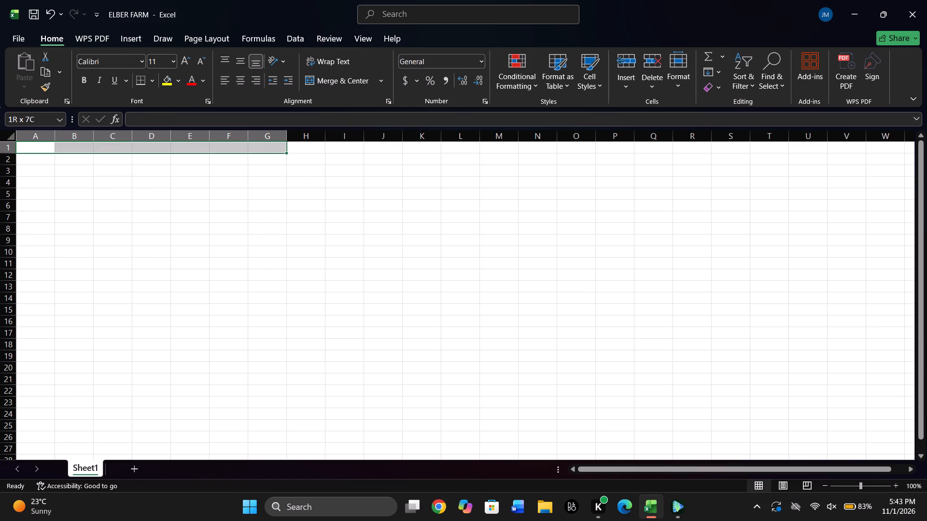
drag(283, 145, 278, 145)
drag(278, 145, 300, 147)
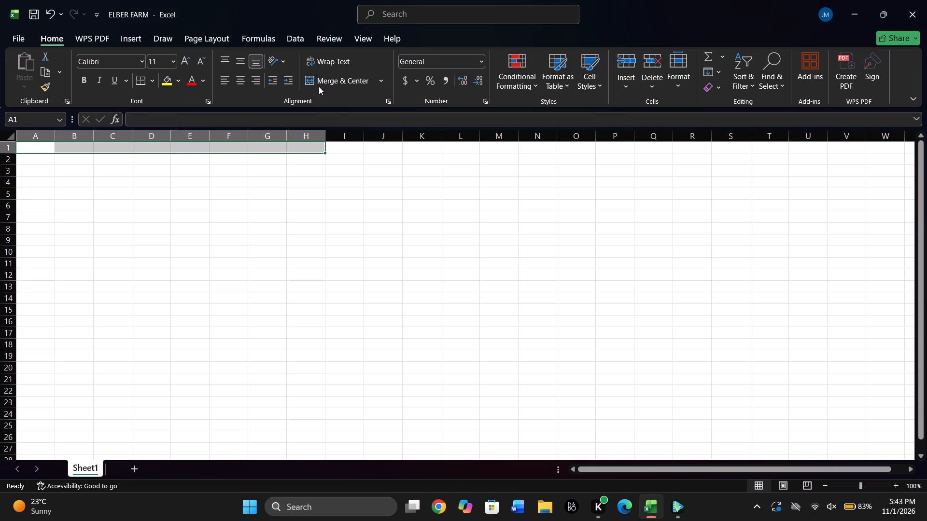
click(315, 82)
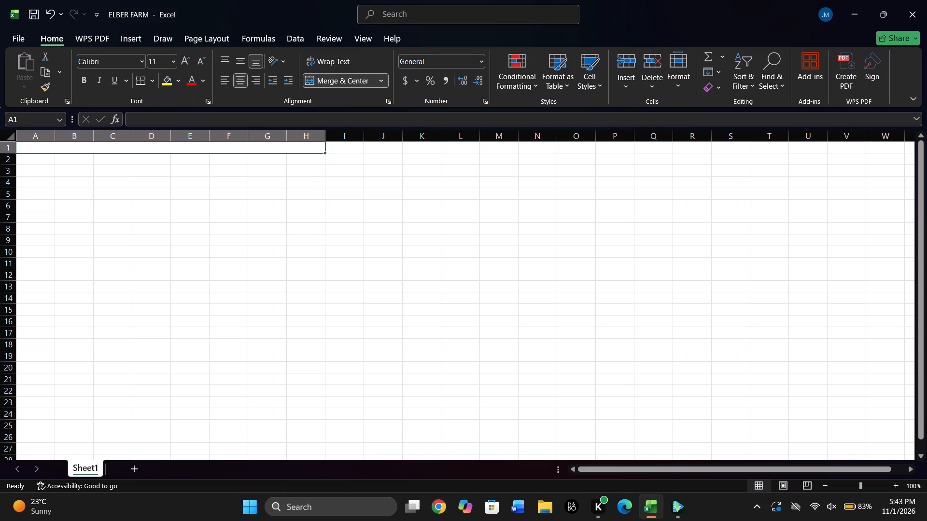
Enter the title ELBER FARM in the merged cell across row 1.
double_click(117, 148)
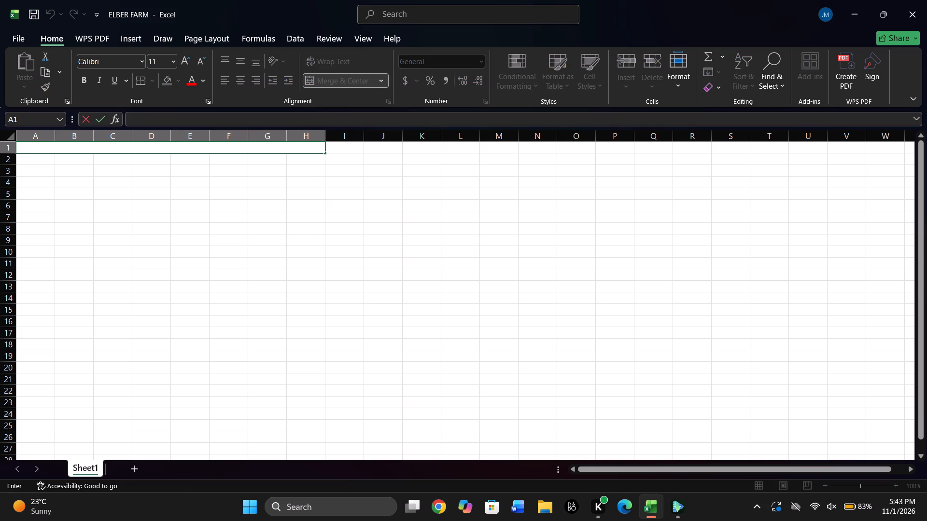
text(ELBER)
key(space)
text(FARM)
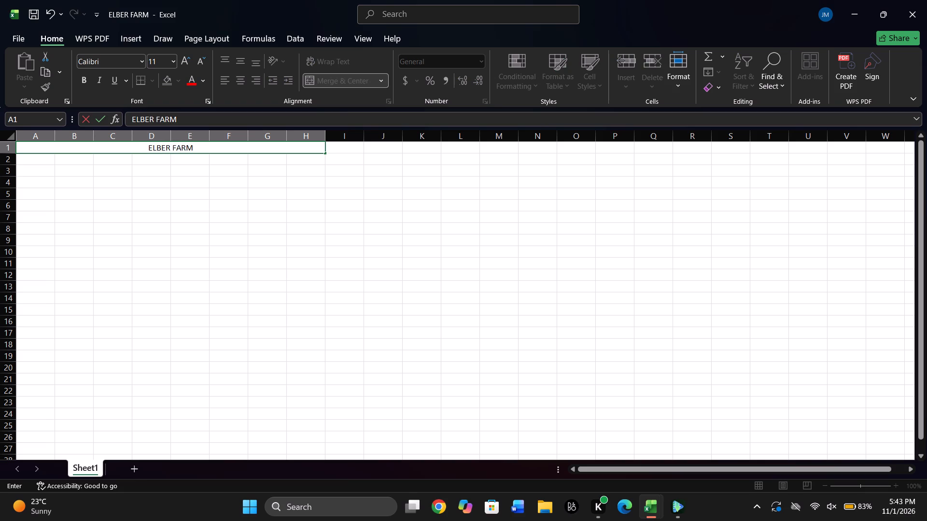
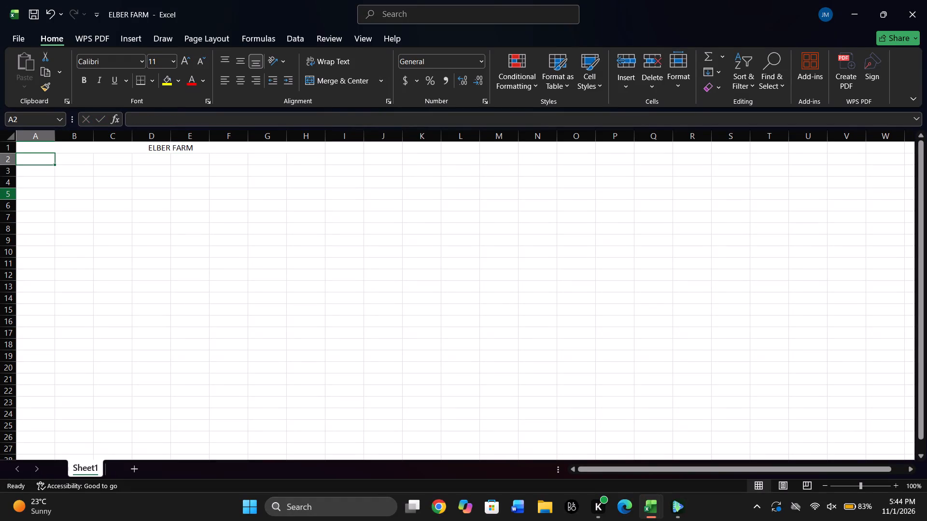
Enter the column headers CROP, SALE, COST and PROFIT in cells A2 through D2.
double_click(43, 161)
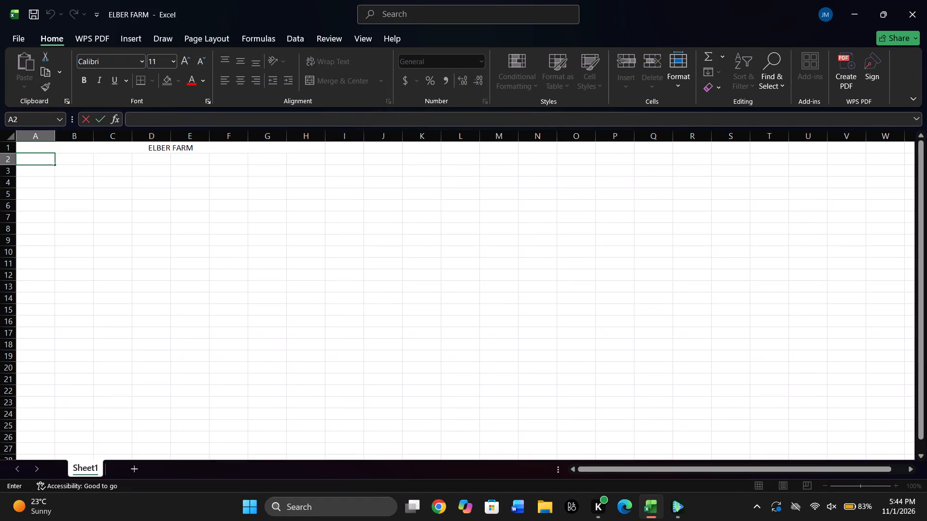
click(69, 160)
click(44, 156)
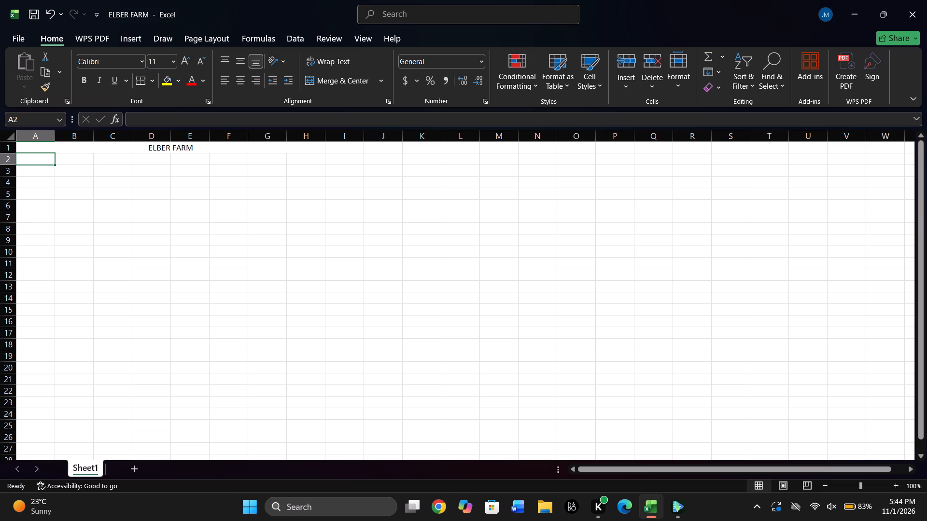
double_click(48, 159)
text(CROP)
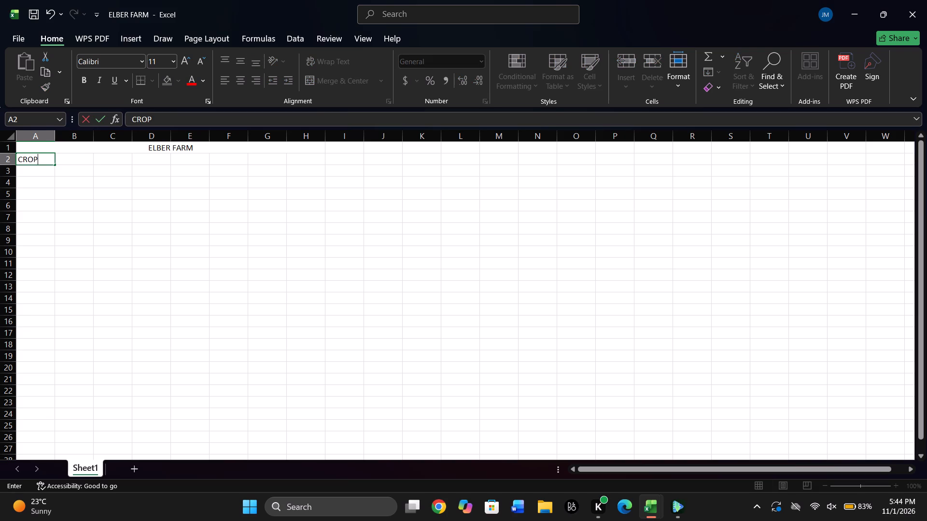
key(Right)
text(SALE)
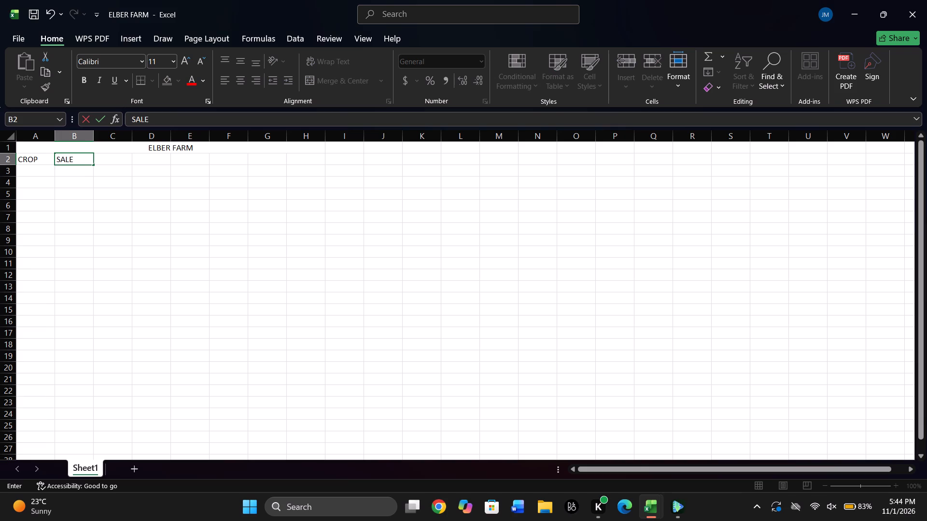
key(Right)
text(COST)
key(Right)
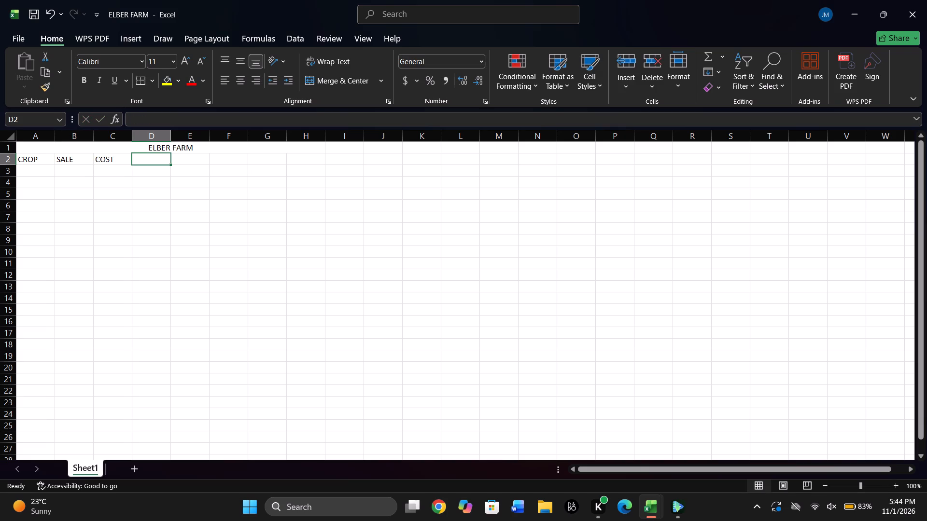
text(PR)
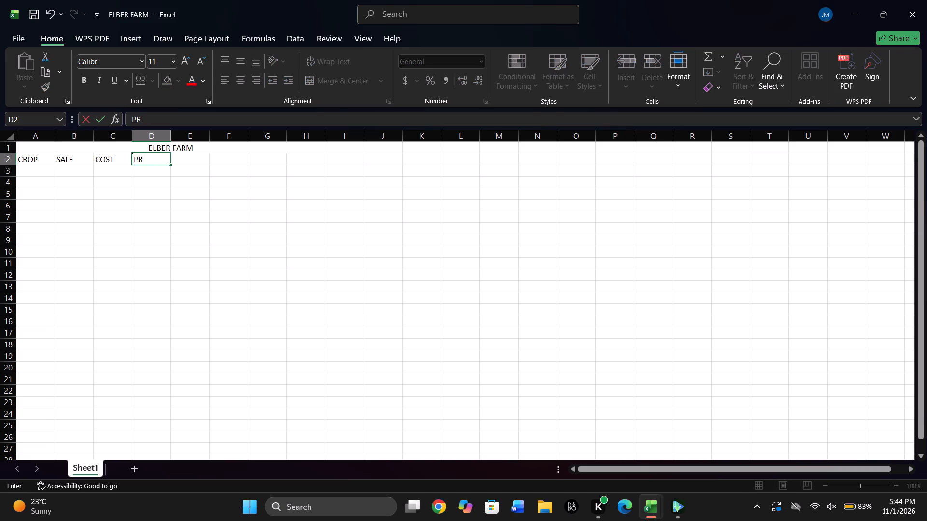
text(OFIR)
key(BackSpace)
key(t)
key(Right)
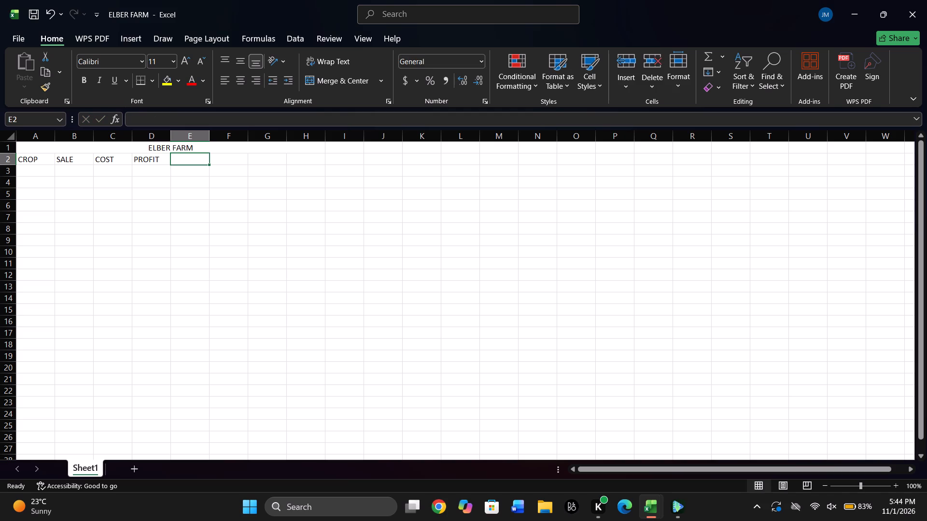
Enter the header %PROFIT/LOSS in cell E2.
key(shift+percent)
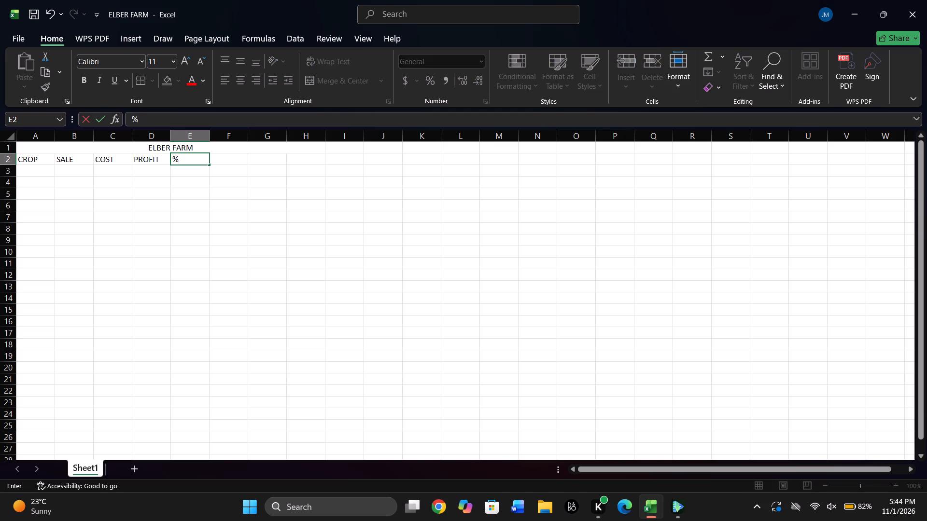
text(OR)
key(BackSpace)
key(BackSpace)
text(PROFIR)
key(BackSpace)
key(t)
key(period)
key(BackSpace)
key(comma)
key(BackSpace)
key(slash)
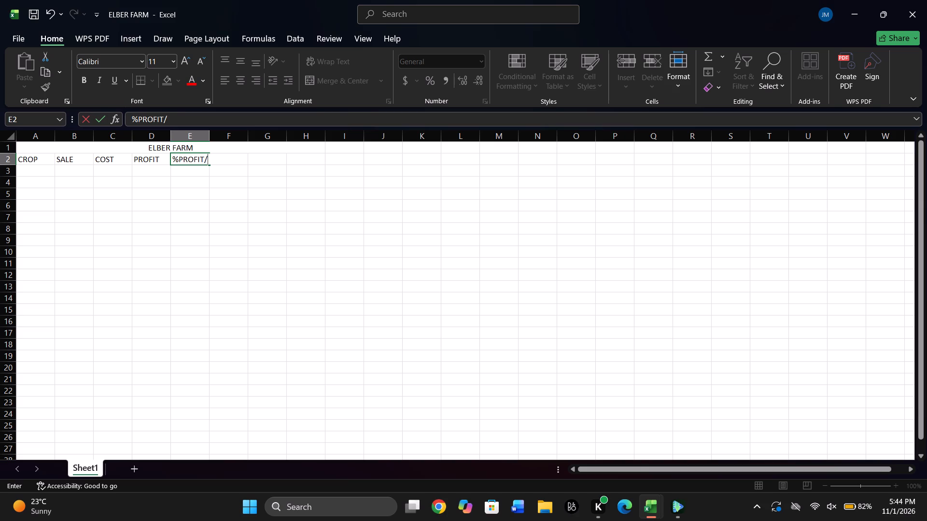
text(LOSS)
click(186, 174)
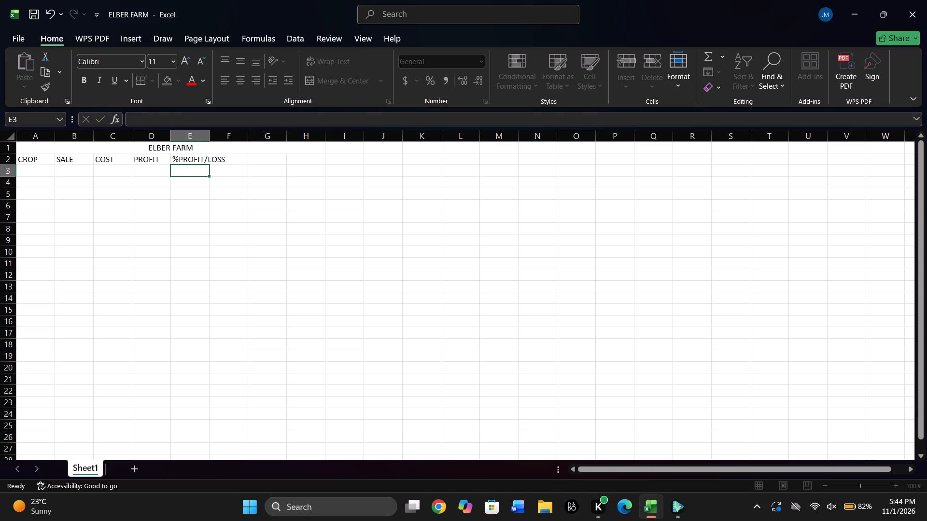
Widen columns E and D to leave ample room for the profit headers.
drag(205, 139, 225, 138)
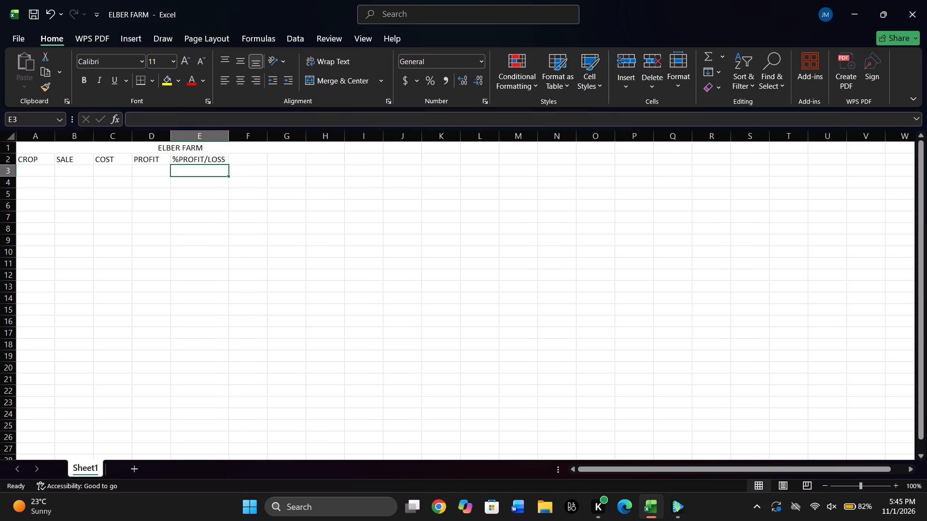
click(165, 161)
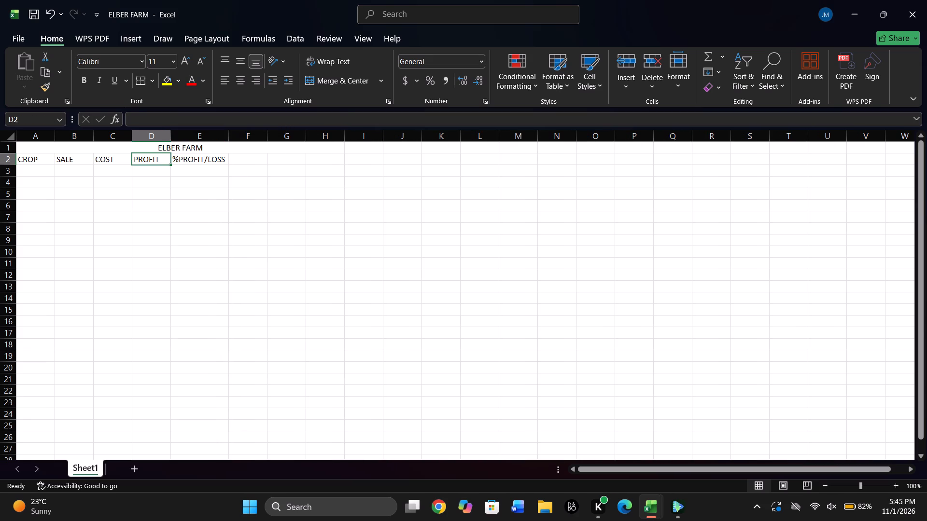
click(210, 158)
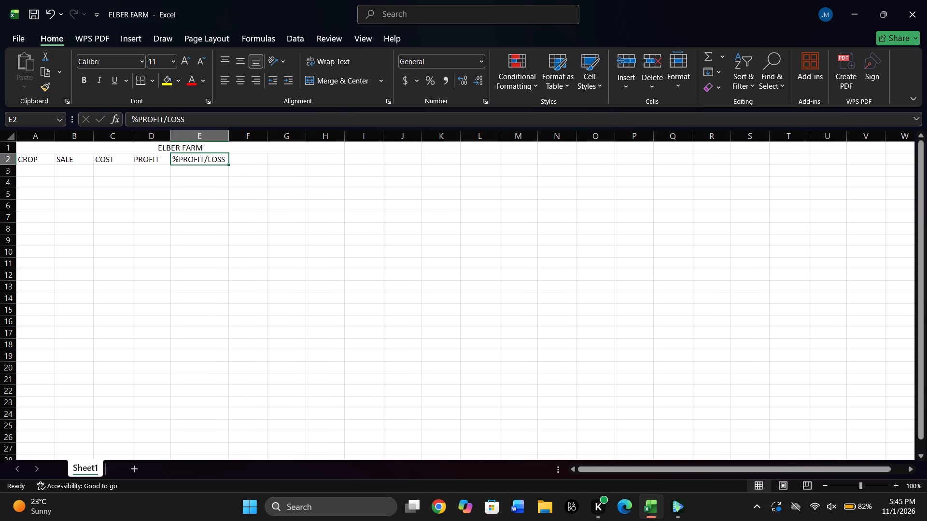
drag(230, 134, 262, 134)
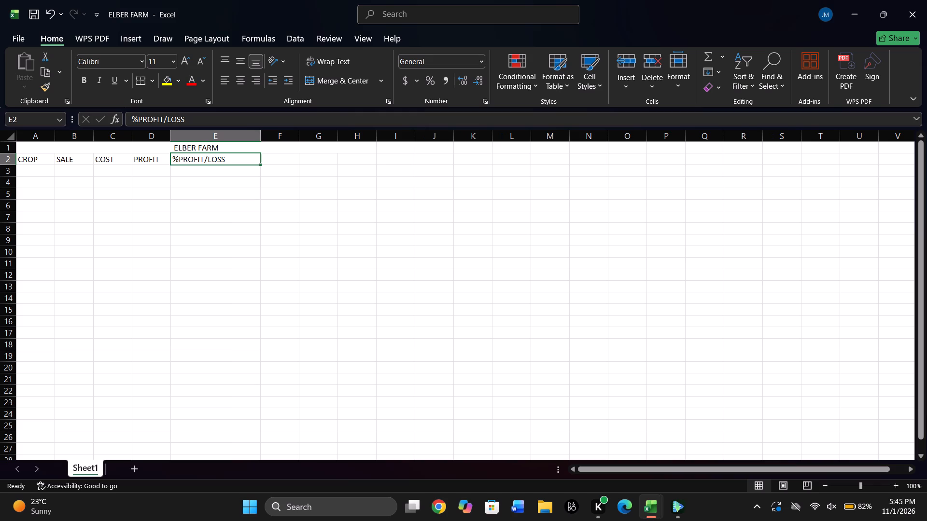
drag(174, 137, 223, 125)
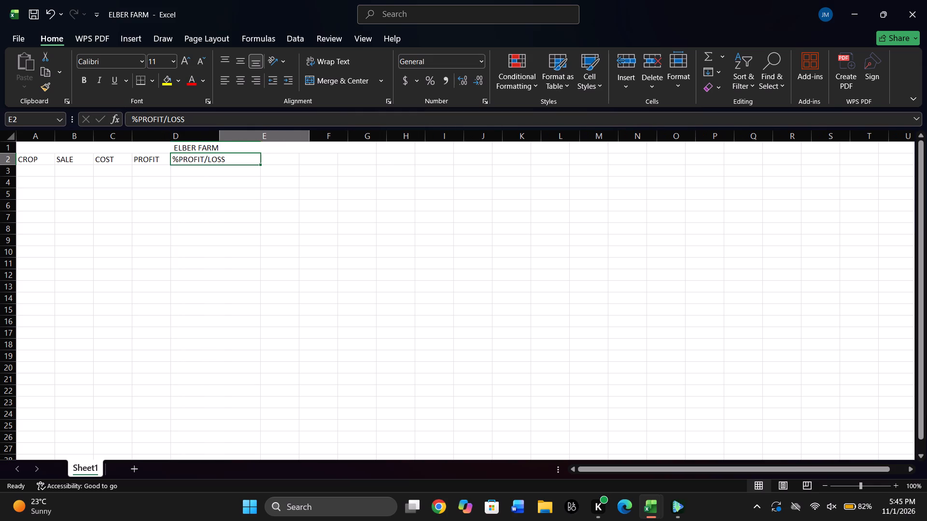
Extend the header in cell D2 to read PROFIT/LOSS.
double_click(187, 162)
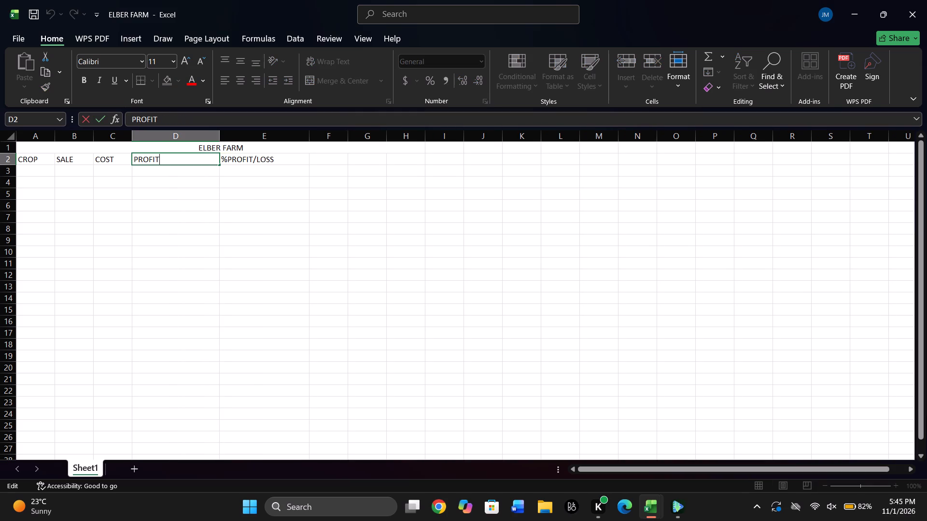
key(slash)
text(LOSS)
click(203, 175)
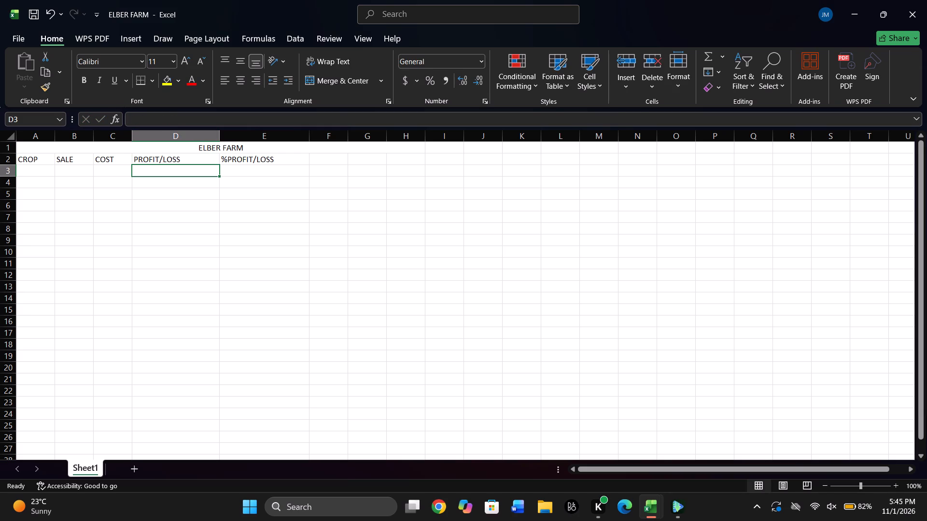
Narrow columns D and E so they fit their headers more closely.
drag(220, 141, 190, 140)
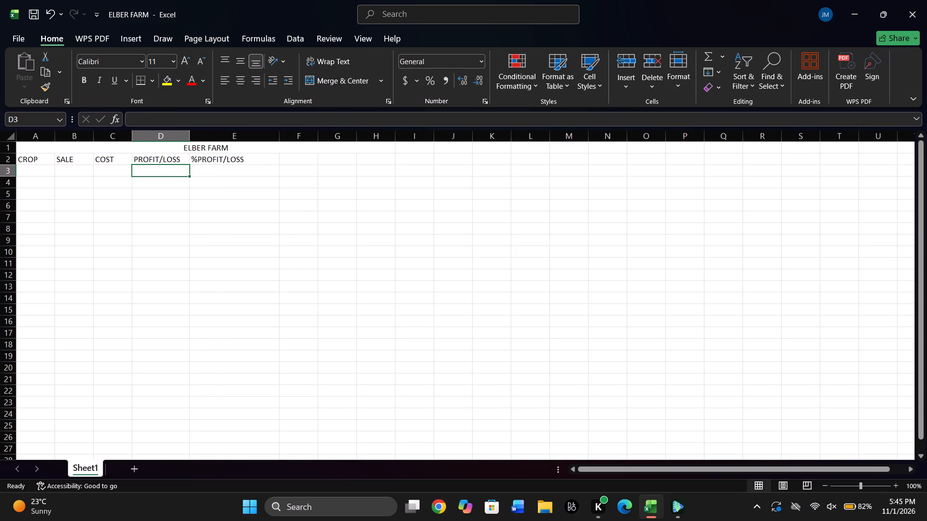
click(267, 156)
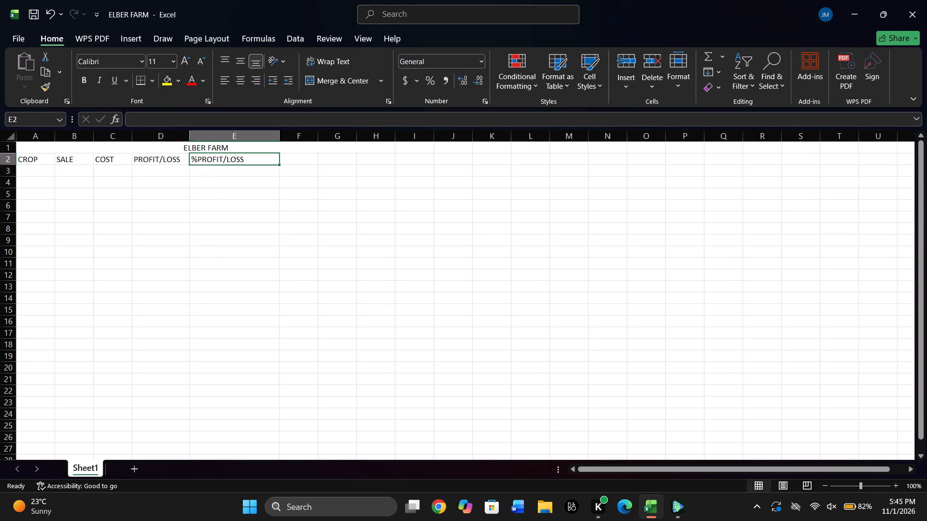
drag(281, 134, 259, 134)
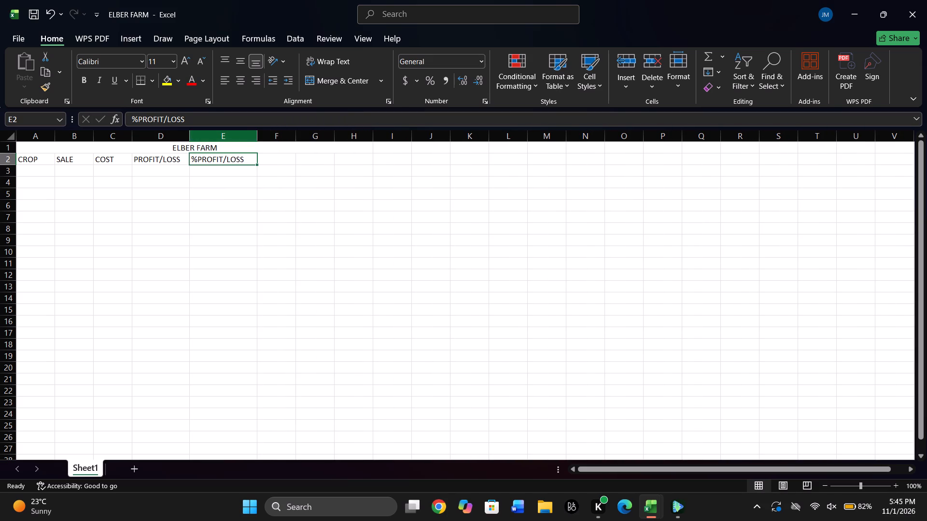
Enter the crop names ONIONS, CARROTS and TOMATOES in cells A3 to A5.
double_click(37, 174)
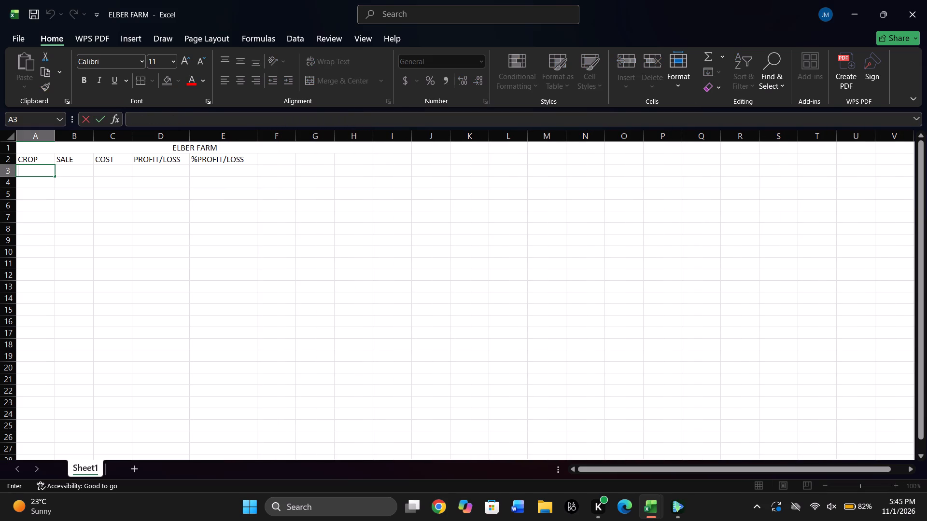
text(ONINS)
key(BackSpace)
key(BackSpace)
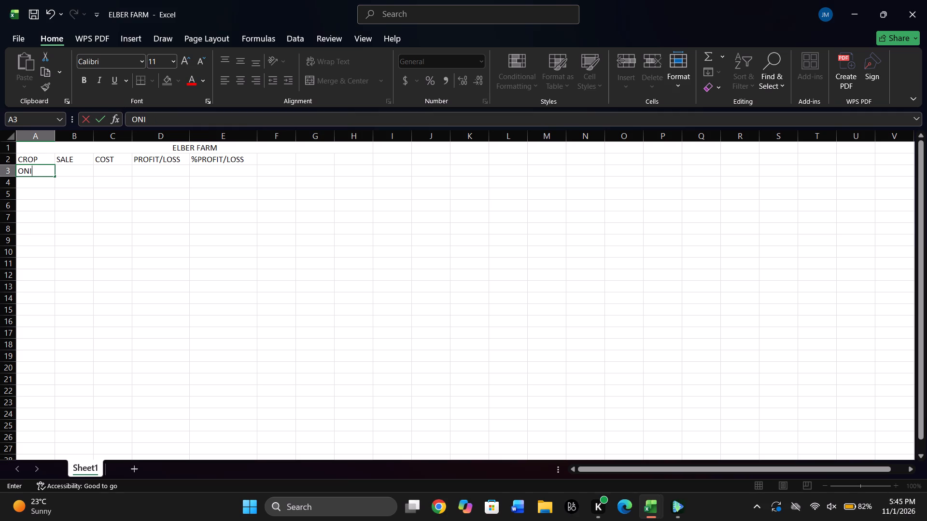
text(ONS)
key(Down)
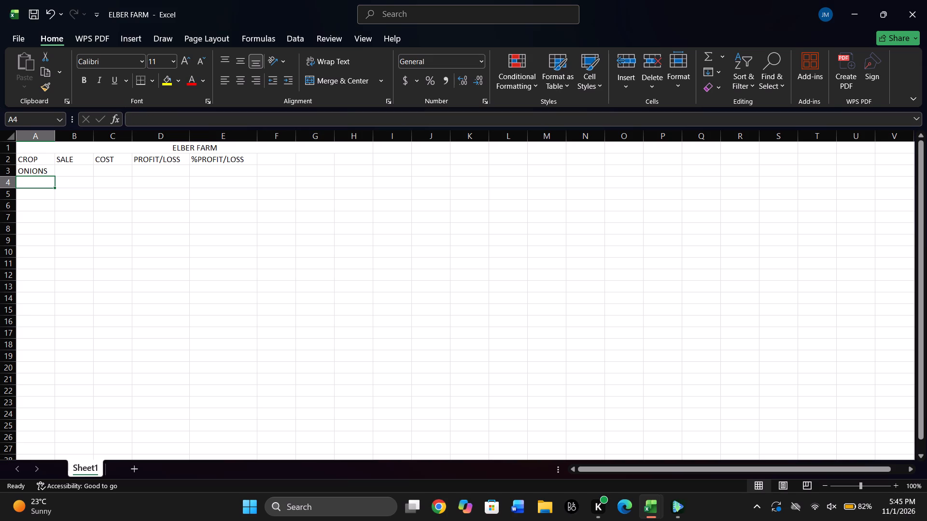
text(CARROT)
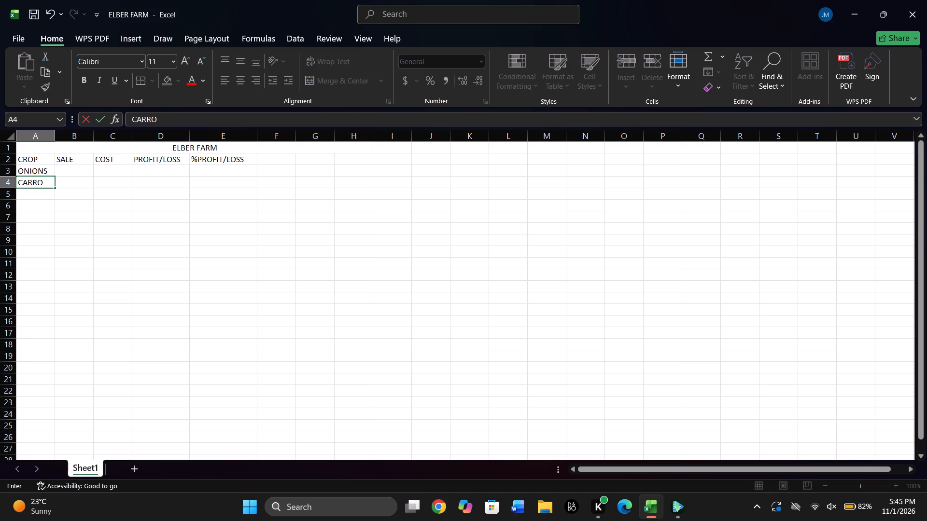
key(s)
key(Down)
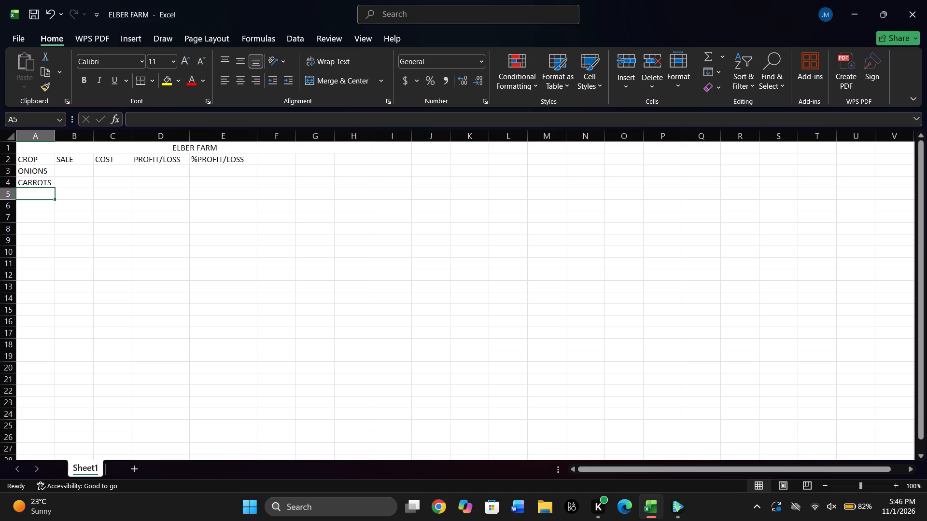
key(t)
key(o)
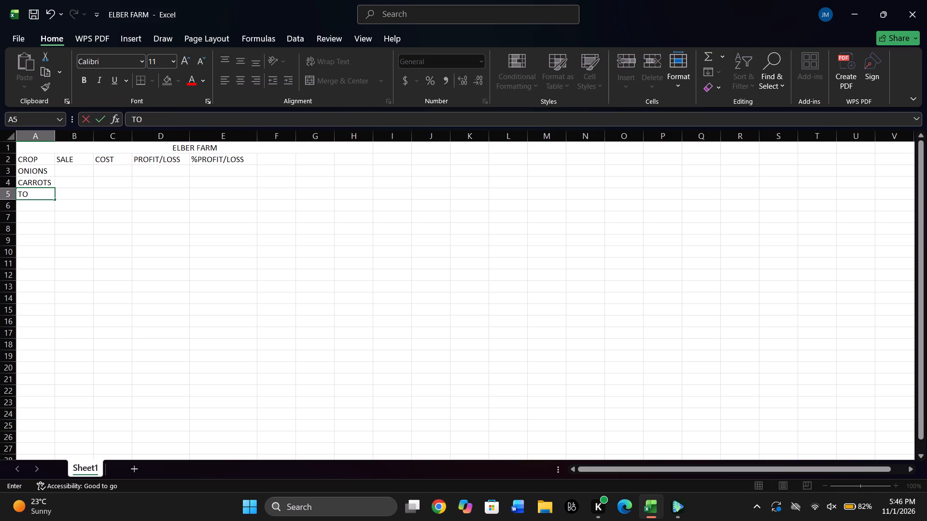
text(MA)
text(TOES)
key(Down)
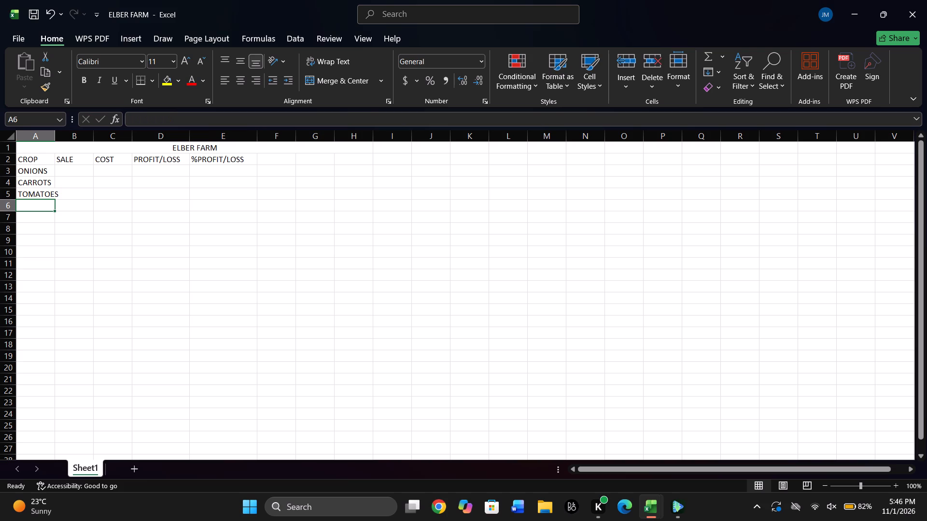
Widen column A slightly so that TOMATOES fits inside its cell.
click(25, 210)
click(35, 205)
drag(58, 131, 68, 132)
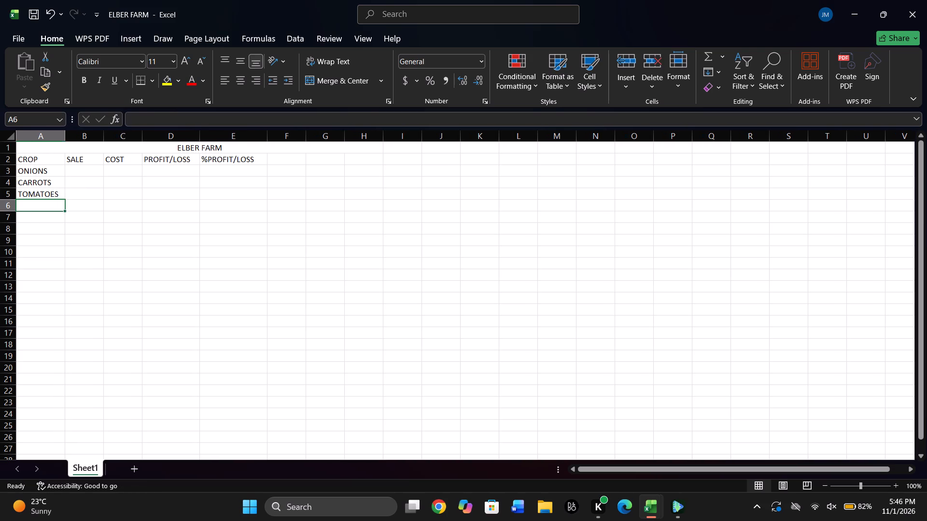
Enter CUCUMBER, SPINACH and CABBAGE in cells A6 to A8, and begin the crop name in A9 with MA.
double_click(28, 207)
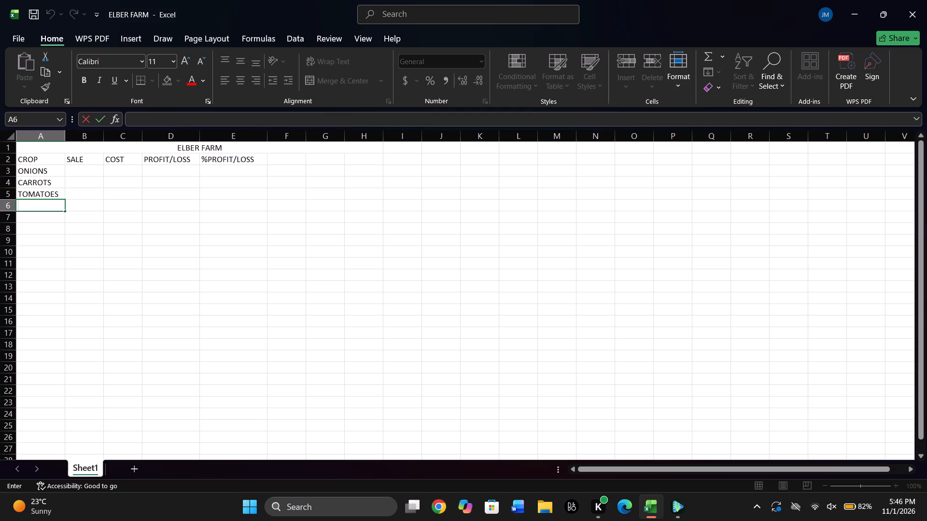
key(o)
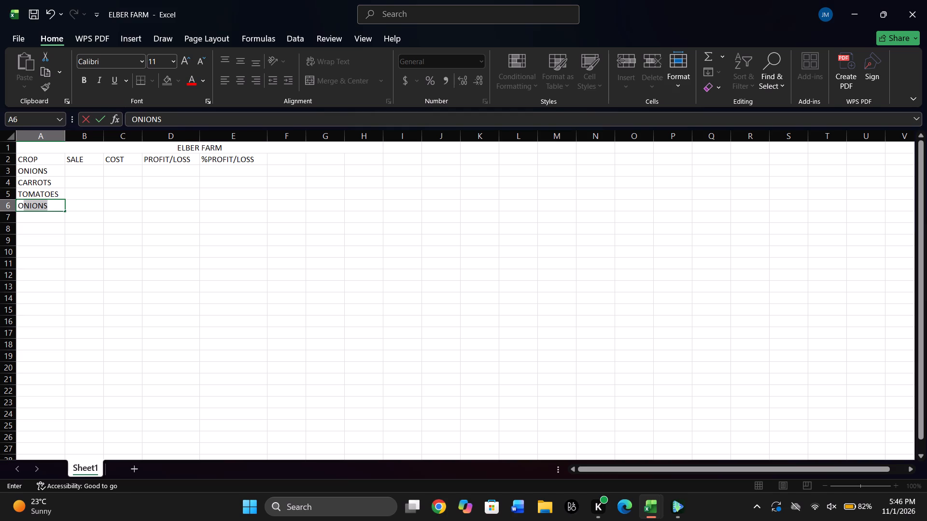
key(BackSpace)
key(BackSpace)
text(CUC)
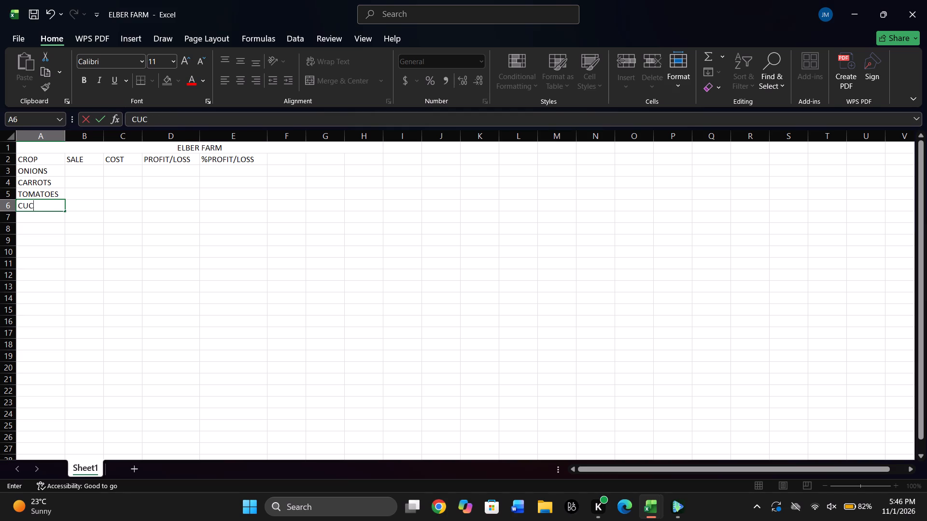
text(UMBER)
key(Down)
text(SPINANC)
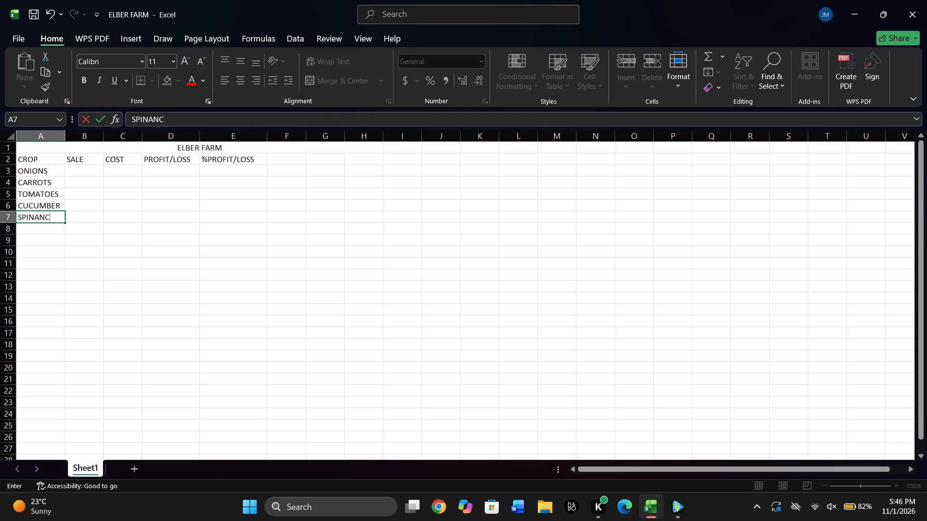
key(BackSpace)
key(BackSpace)
text(CH)
key(Down)
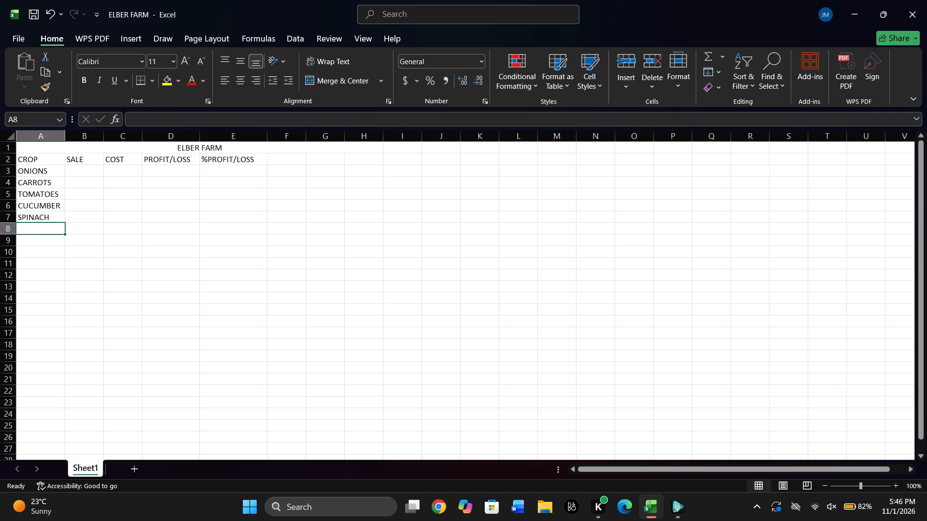
text(CA)
text(BBAGE)
key(Down)
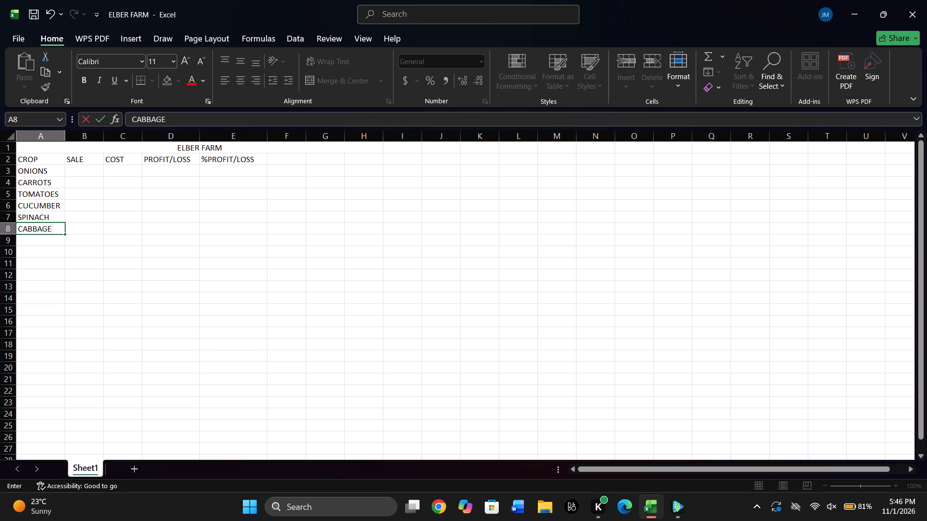
text(MA)
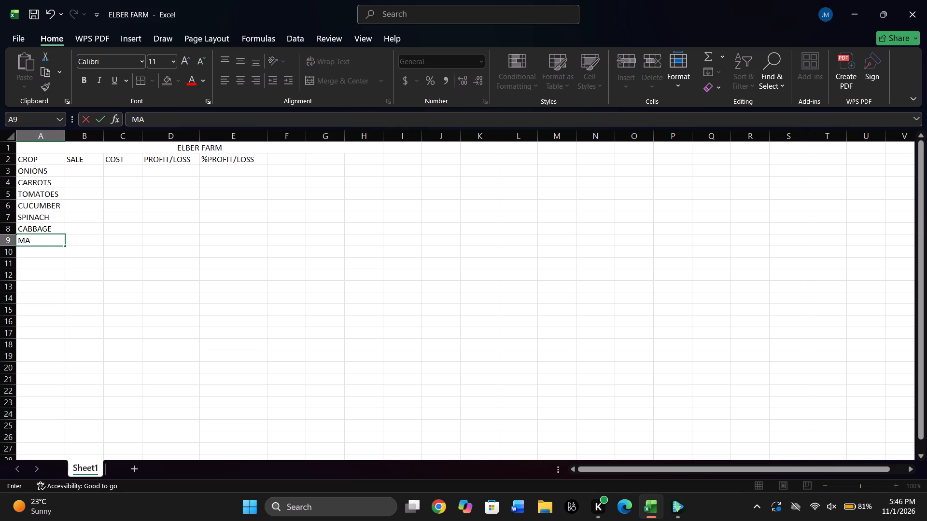
Add an S to the crop names in A6 to A8, making them CUCUMBERS, SPINACHS and CABBAGES.
double_click(63, 206)
key(s)
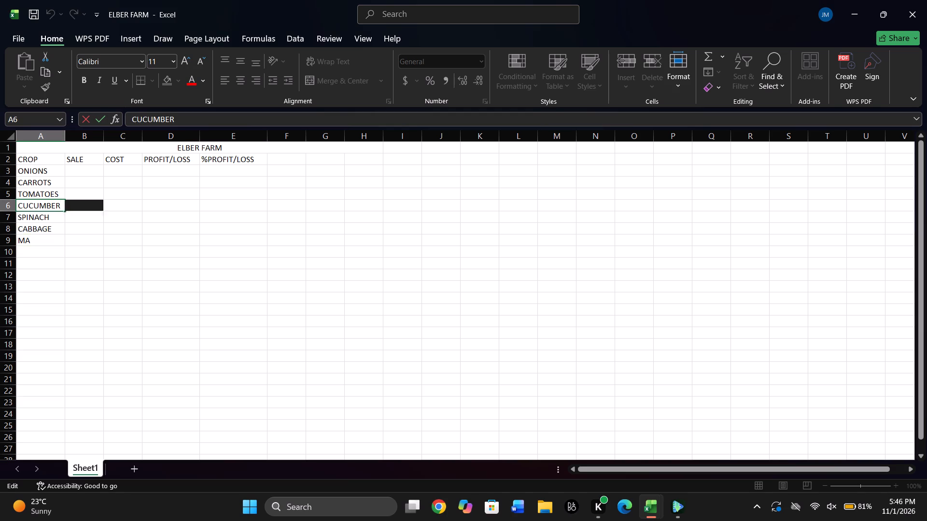
key(Down)
key(Down)
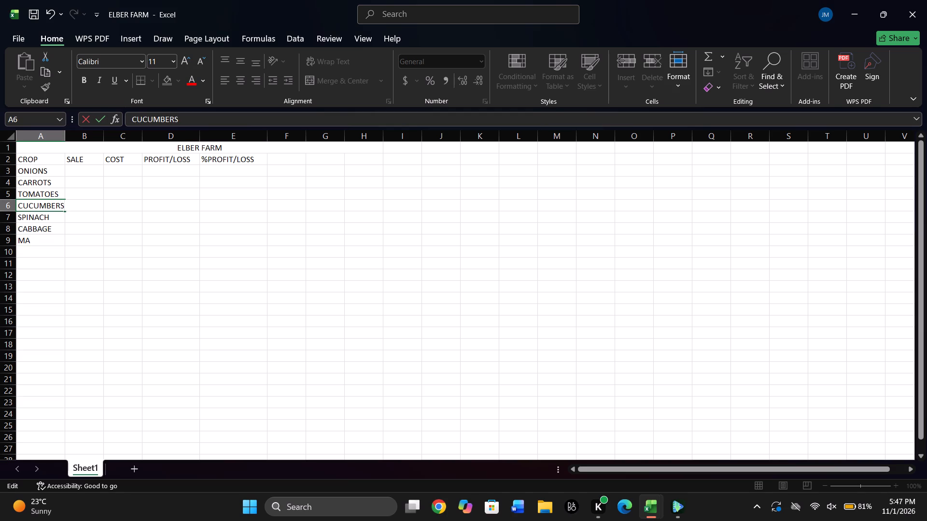
double_click(50, 211)
double_click(56, 221)
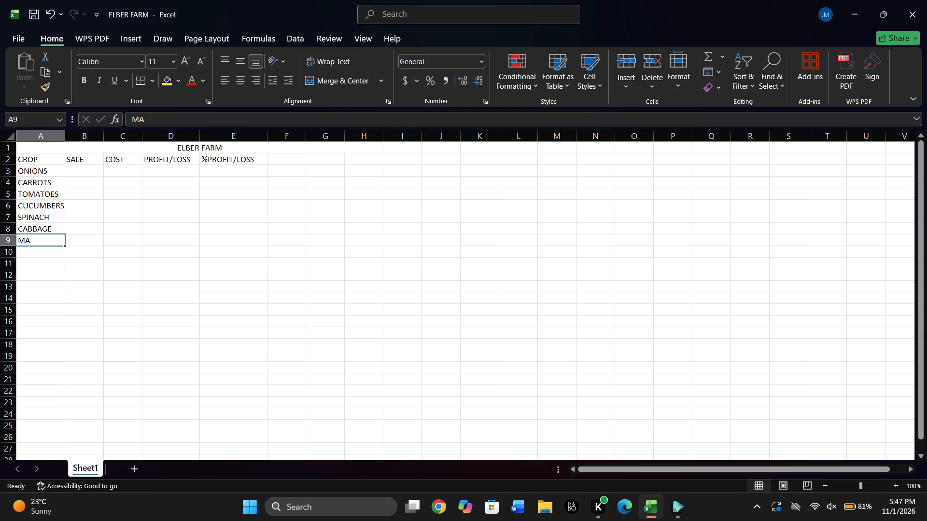
double_click(56, 219)
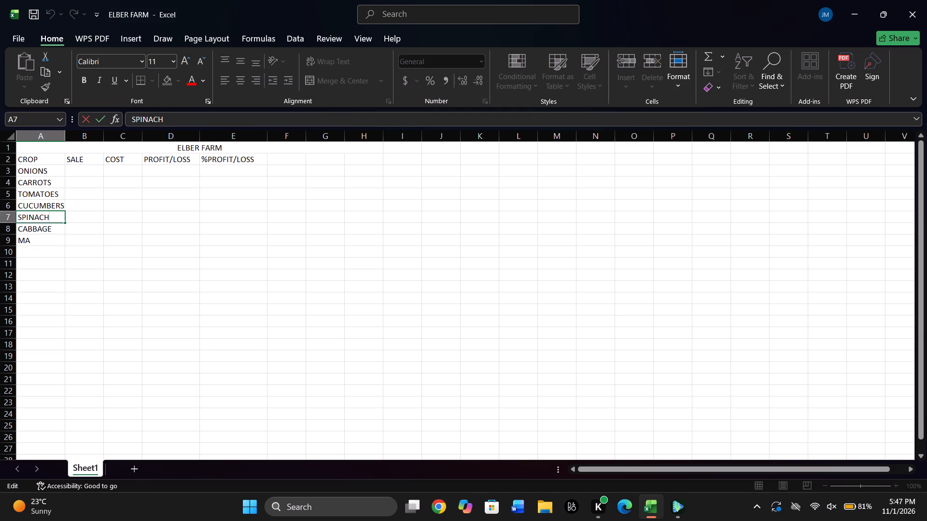
key(s)
key(Down)
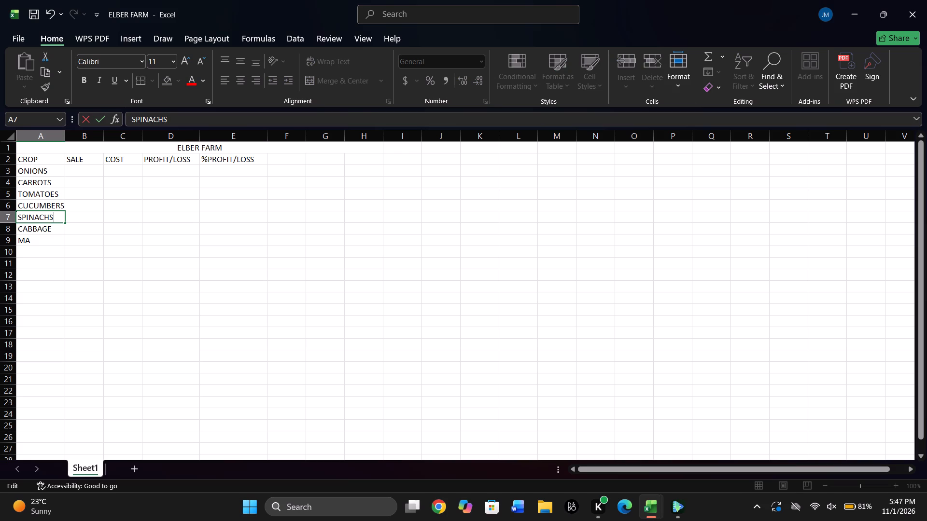
double_click(58, 227)
key(s)
key(Down)
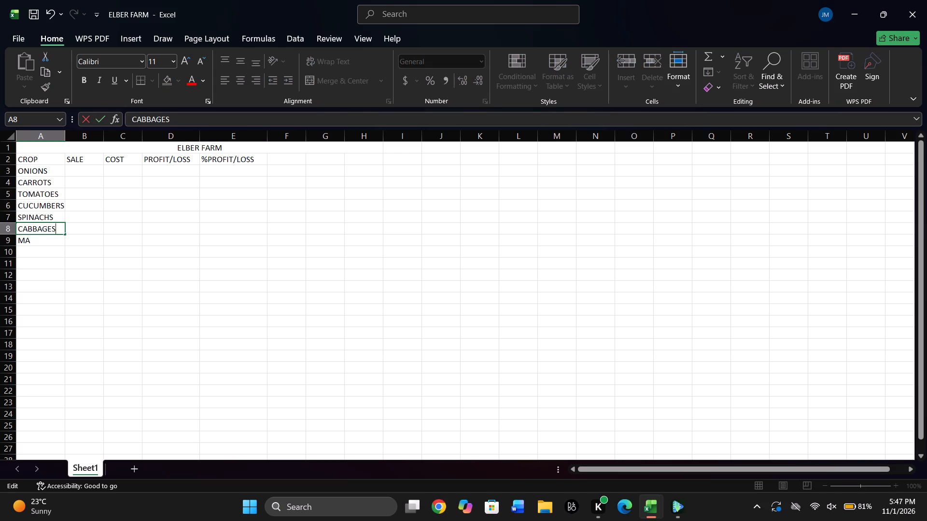
Complete cell A9 as MAIZES, and enter BEANS in A10 and BANANAS in A11.
double_click(34, 243)
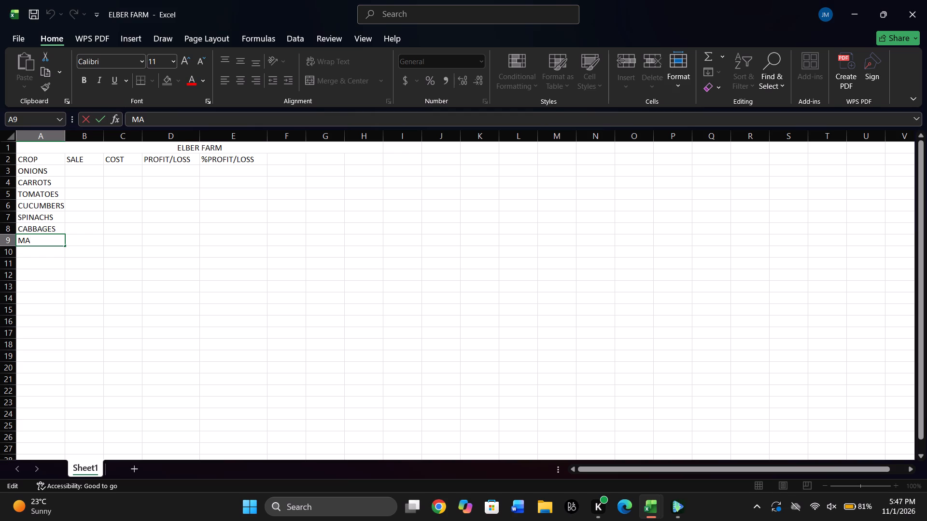
key(i)
text(ZES)
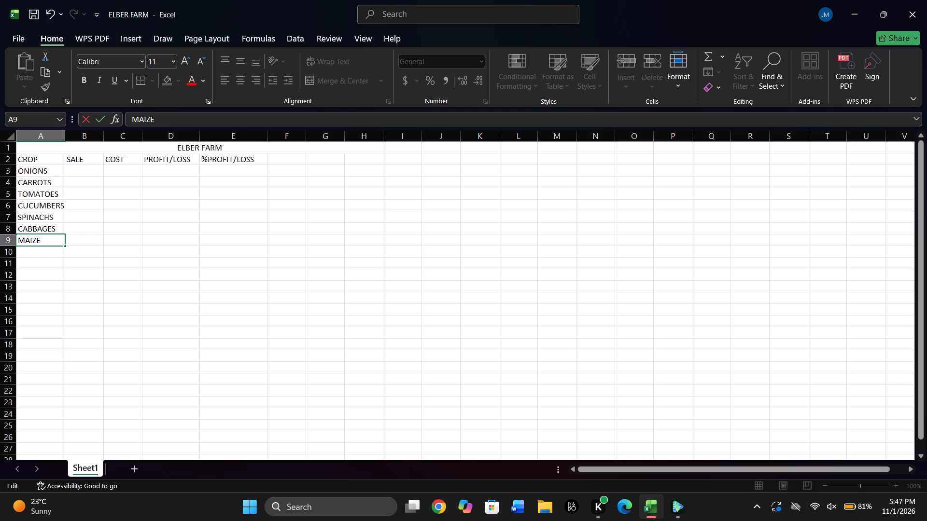
key(Down)
click(41, 249)
text(BEA)
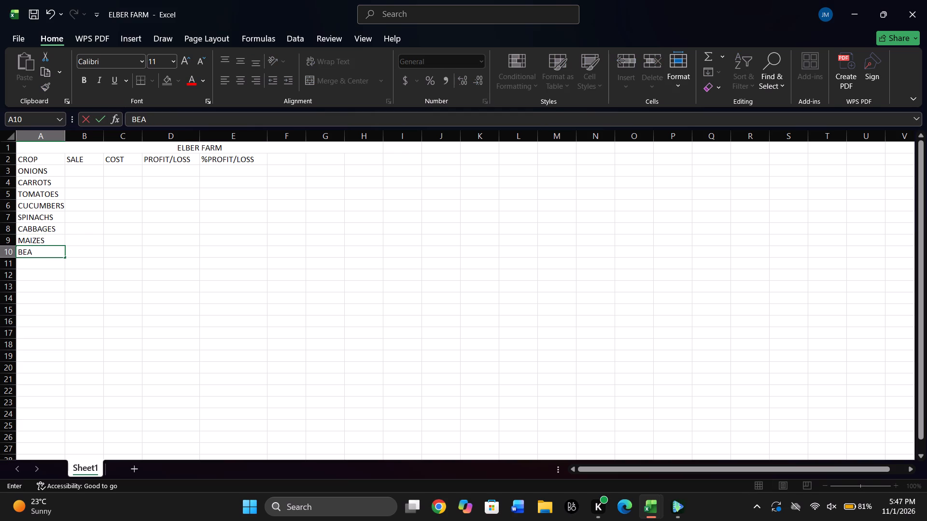
text(NS)
key(Down)
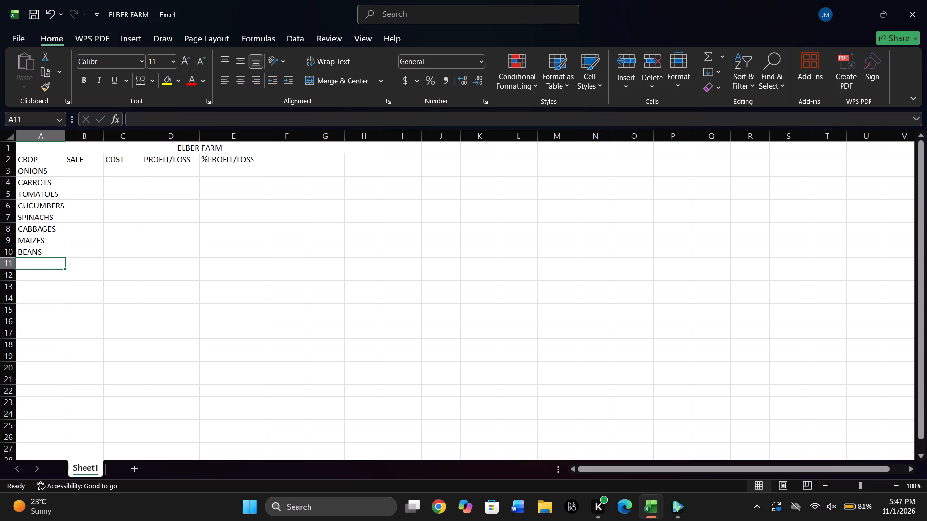
text(BANAN)
key(a)
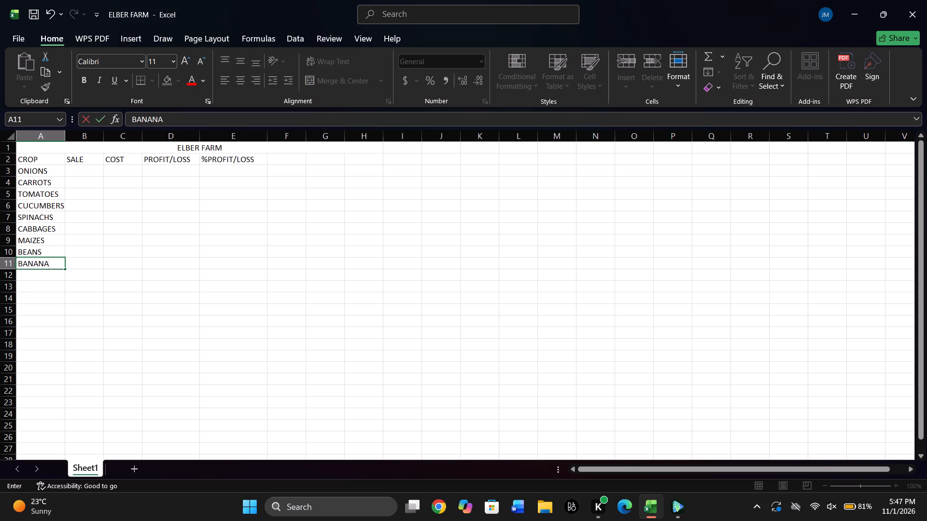
key(s)
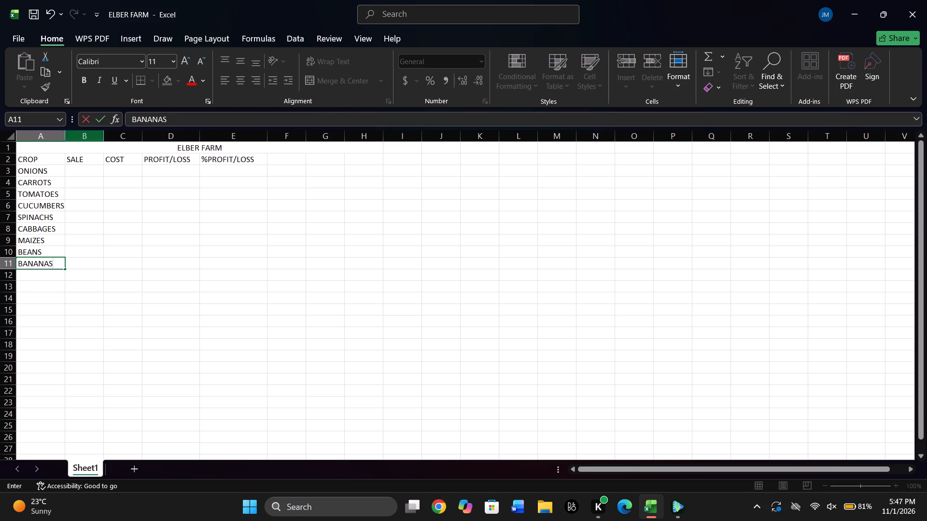
double_click(83, 167)
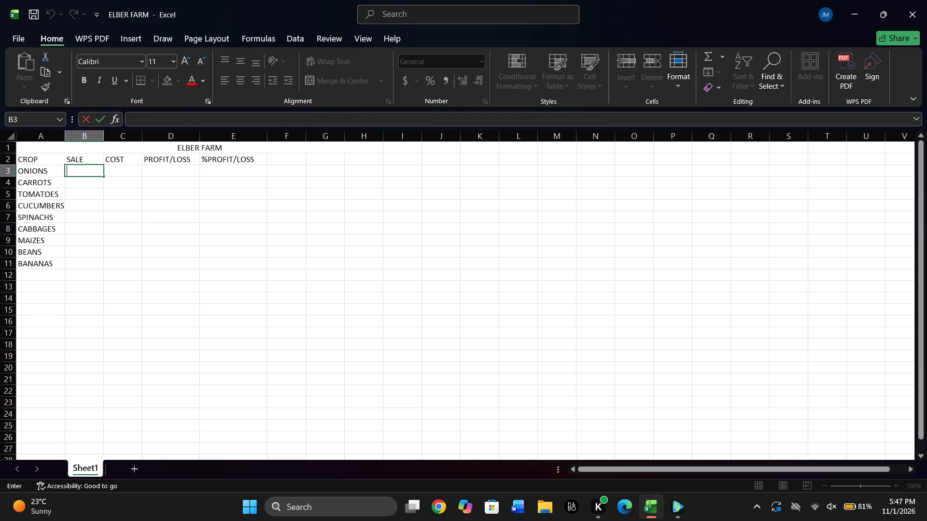
Enter the crop name ARROW in cell A12 below BANANAS.
double_click(29, 274)
text(ARRO)
text(W)
key(space)
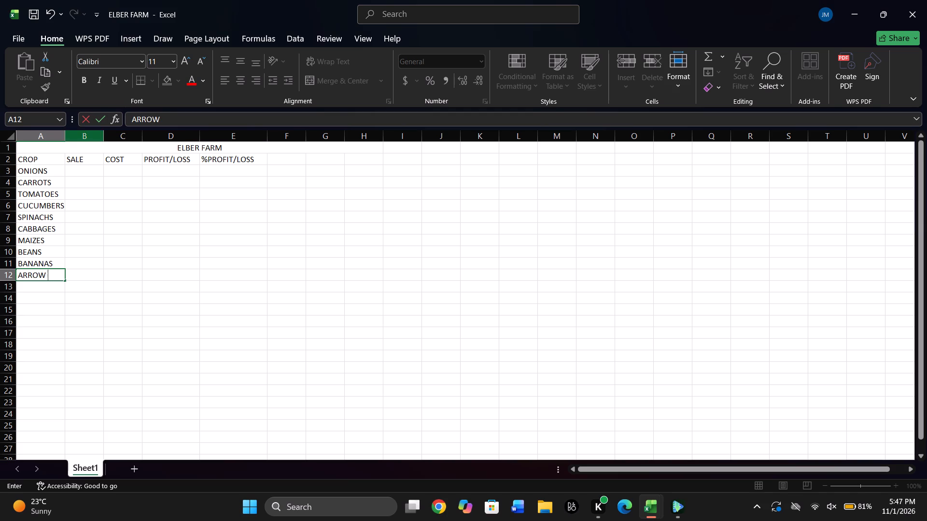
click(56, 171)
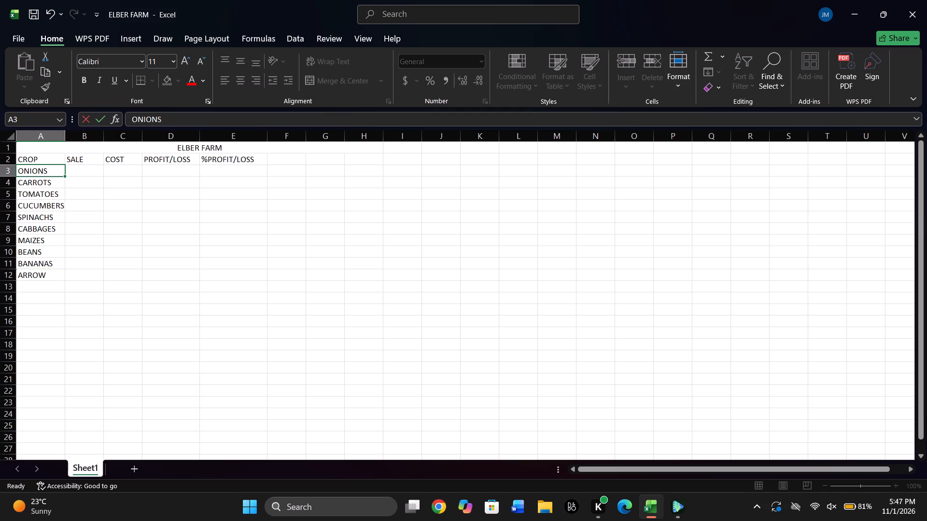
Widen column A further to leave spare room beside the longest crop name.
click(67, 137)
drag(67, 137, 75, 137)
drag(69, 137, 77, 137)
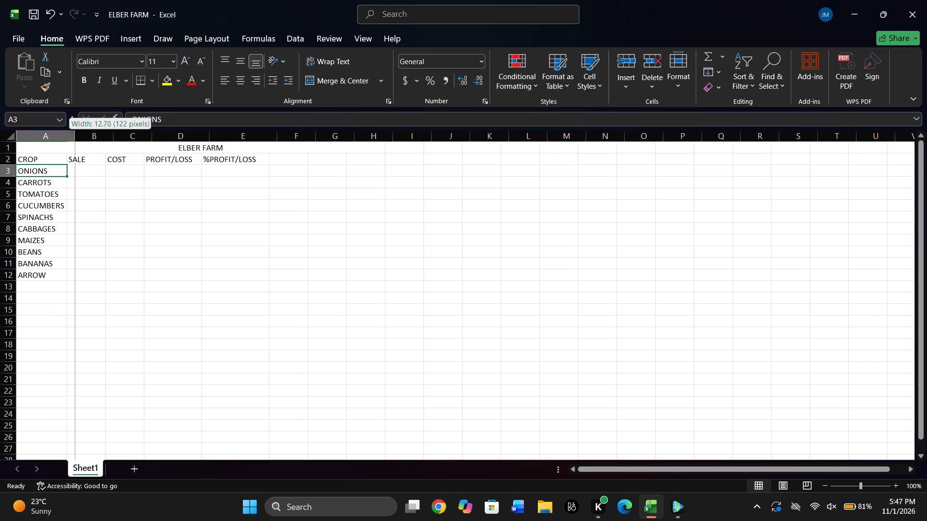
drag(77, 137, 78, 137)
click(90, 172)
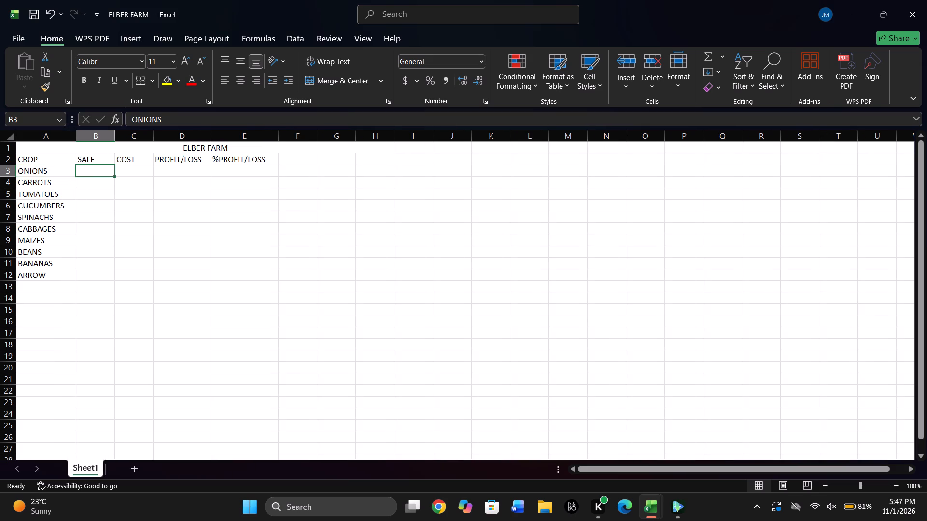
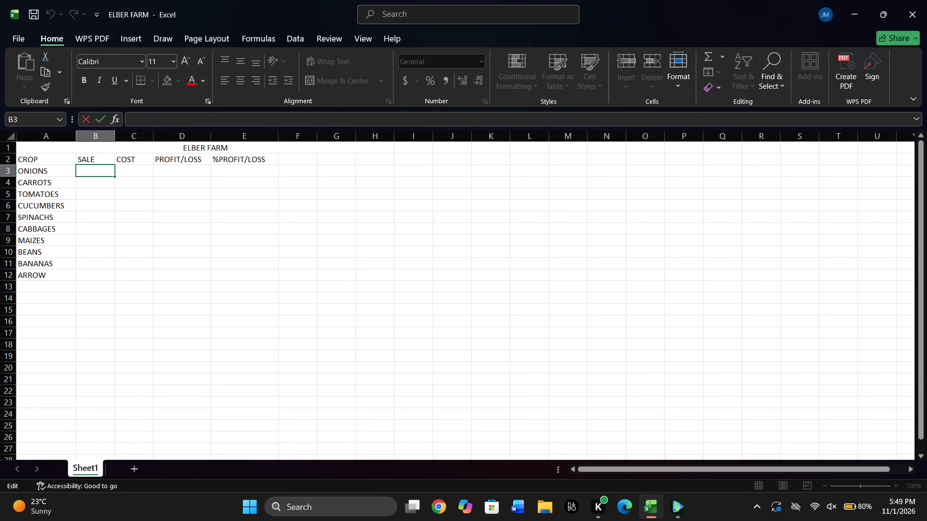
Enter 100,000 as the onions' sale amount in cell B3.
double_click(88, 171)
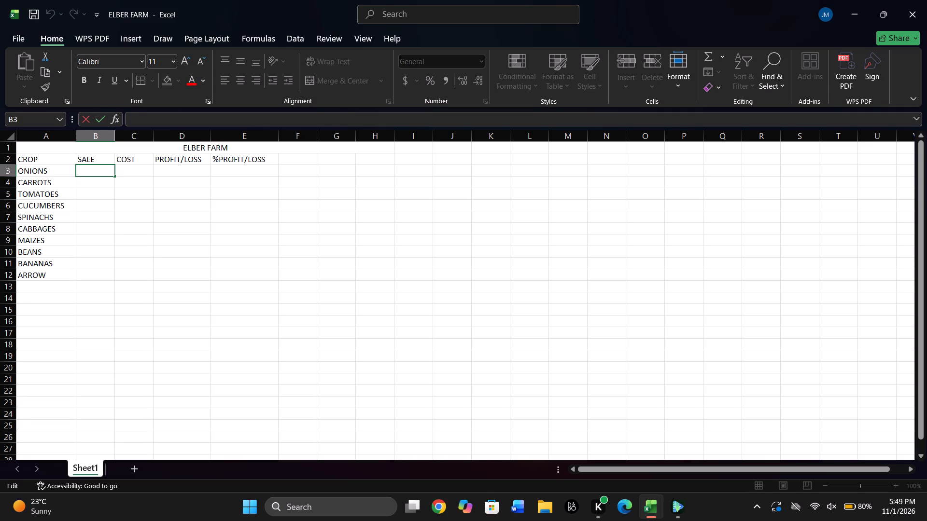
double_click(83, 174)
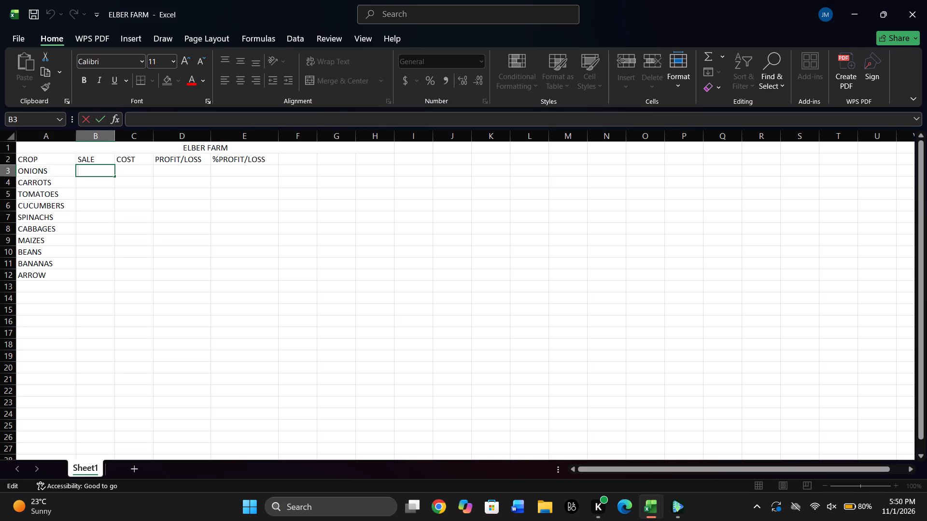
double_click(83, 170)
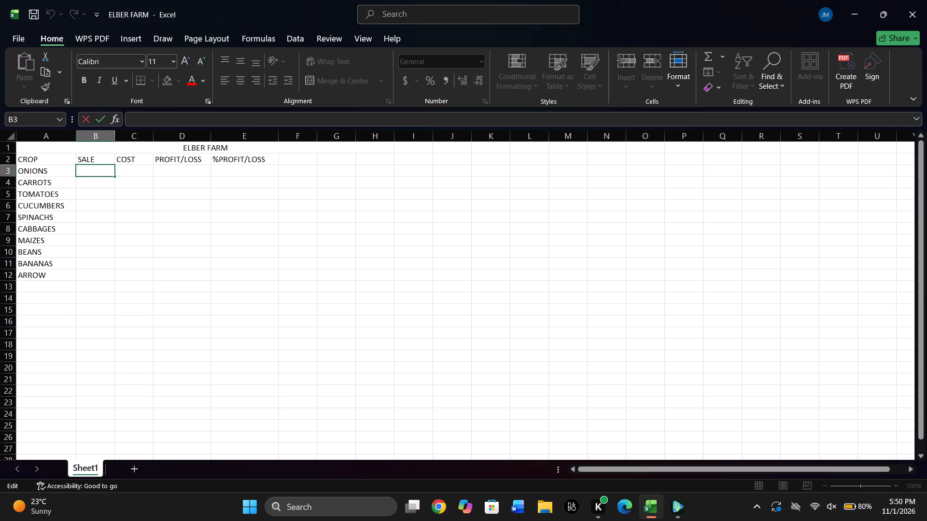
double_click(84, 169)
text(100)
key(BackSpace)
text(0,00)
key(0)
key(Down)
Enter the sale amounts 120,000 for carrots in B4 and 150,000 for tomatoes in B5.
click(90, 185)
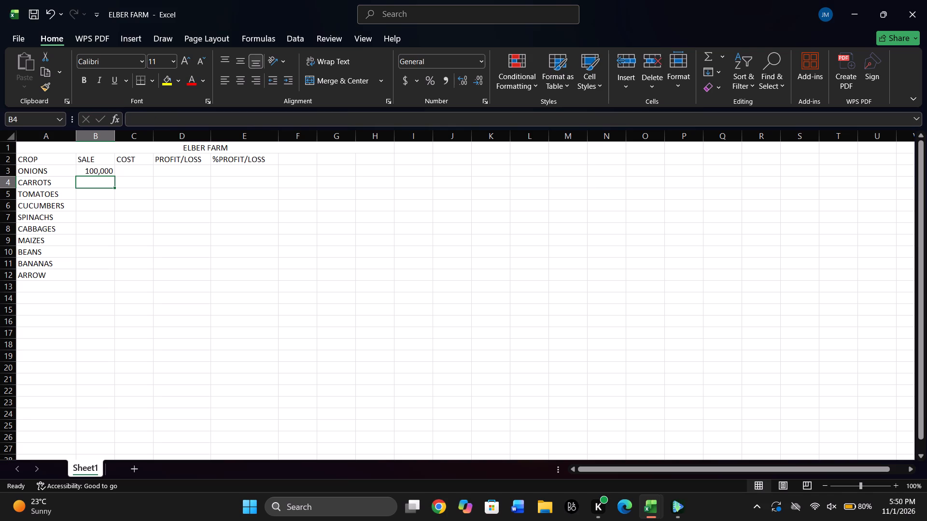
text(120)
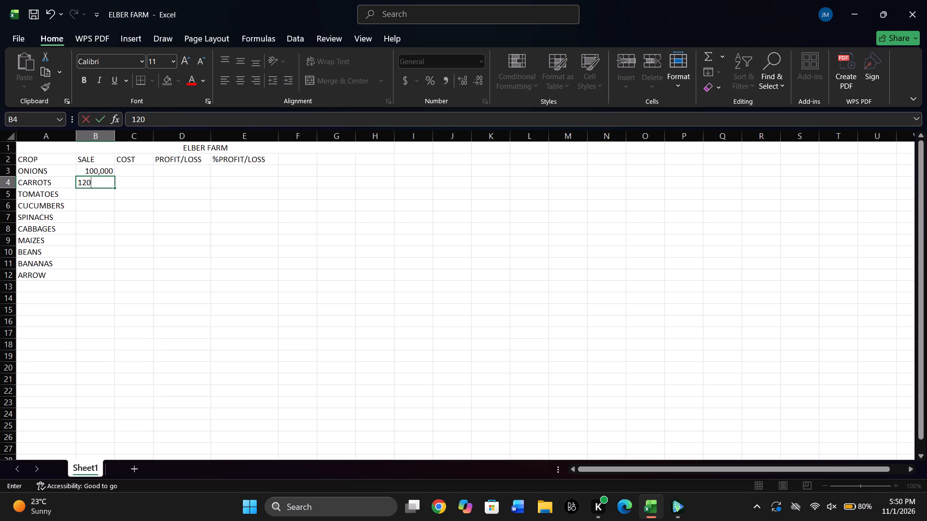
text(,000)
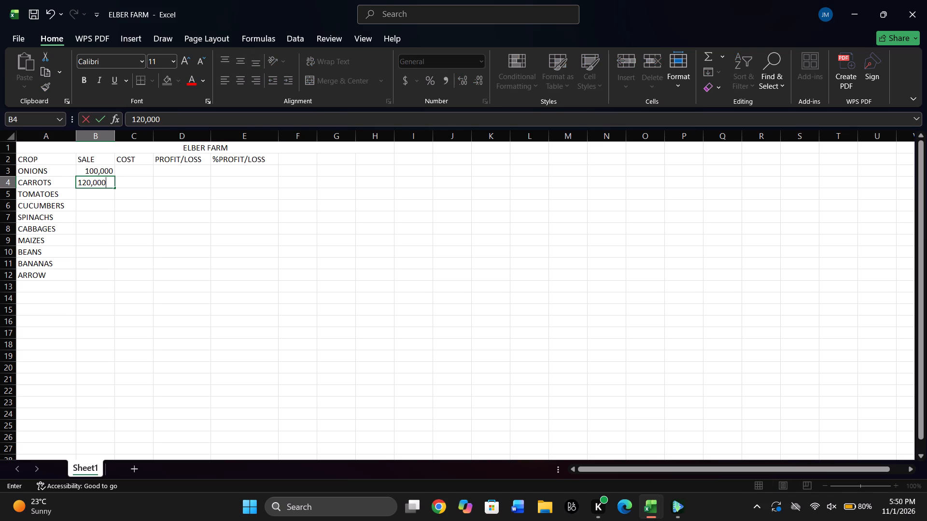
key(Down)
double_click(98, 192)
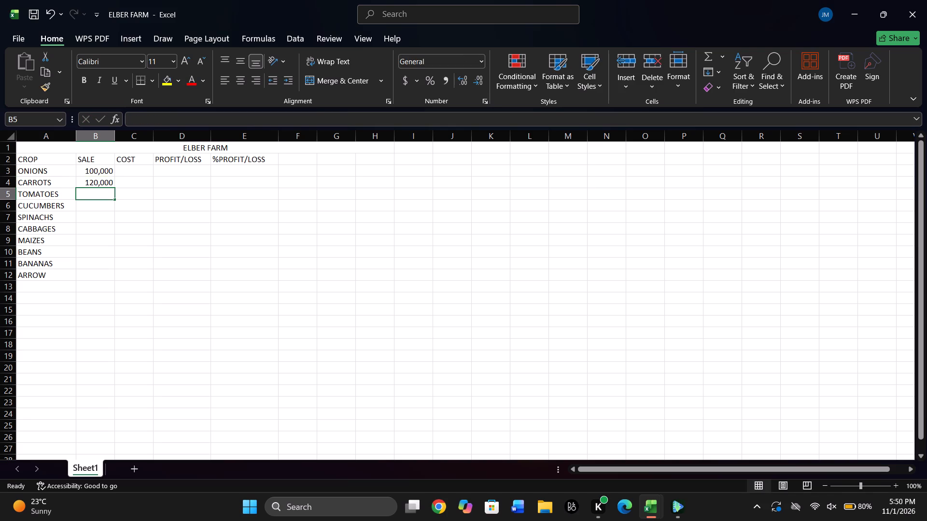
text(150)
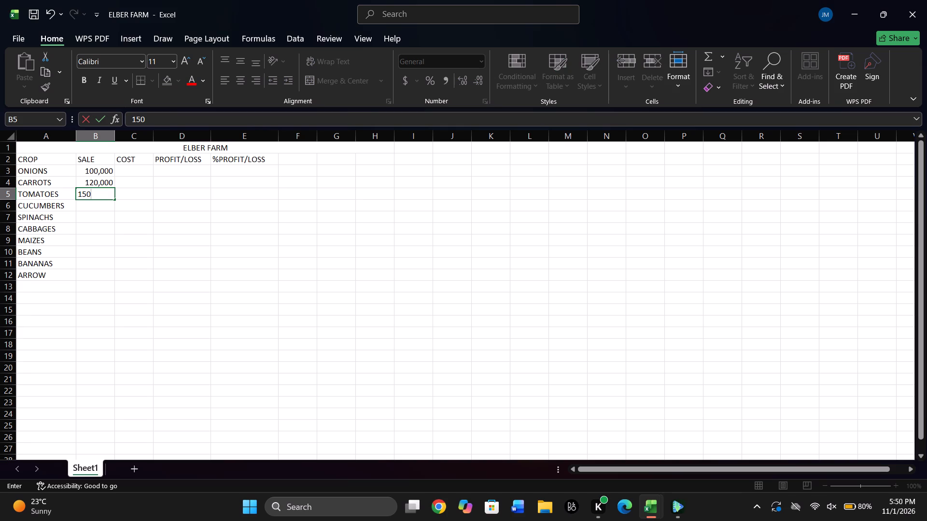
key(comma)
text(000)
key(Down)
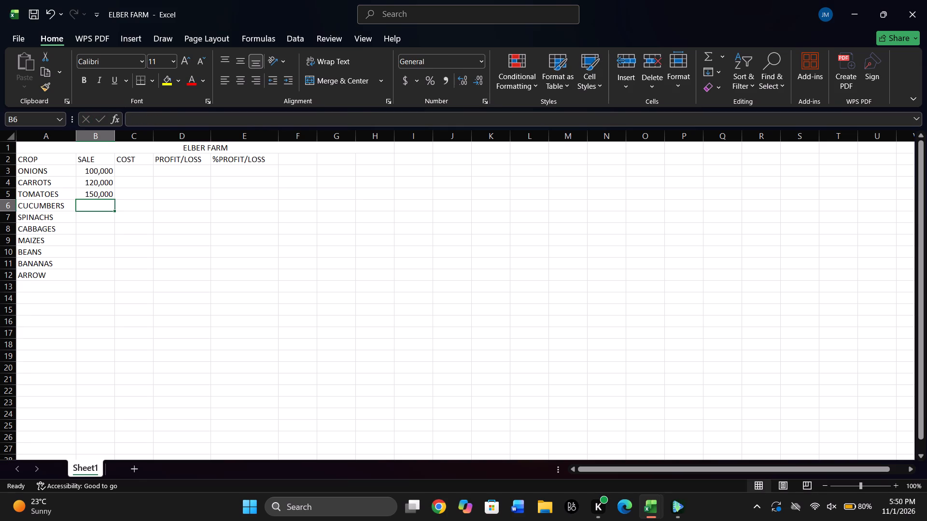
Fill the SALE cells B6 to B8 with 80,000 for cucumbers, 100,000 for spinachs and 200,000 for cabbages.
text(80,000)
key(Down)
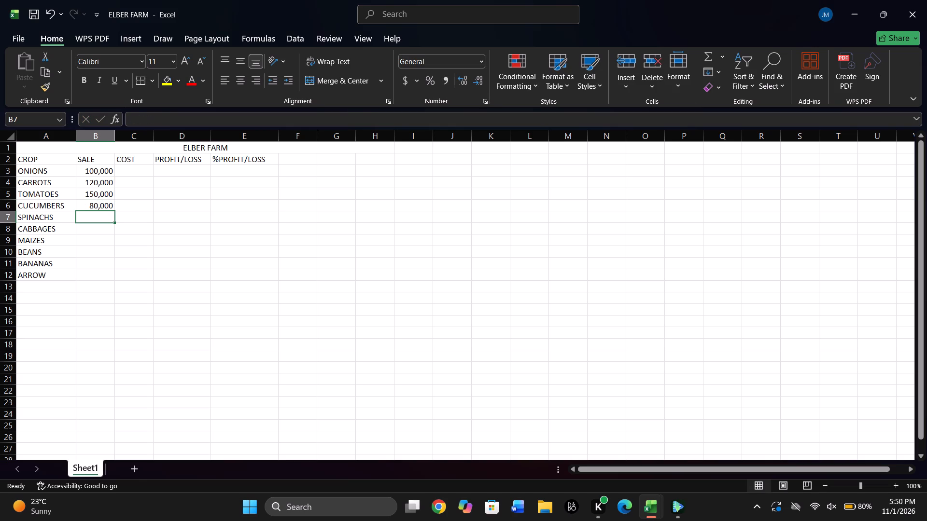
text(10)
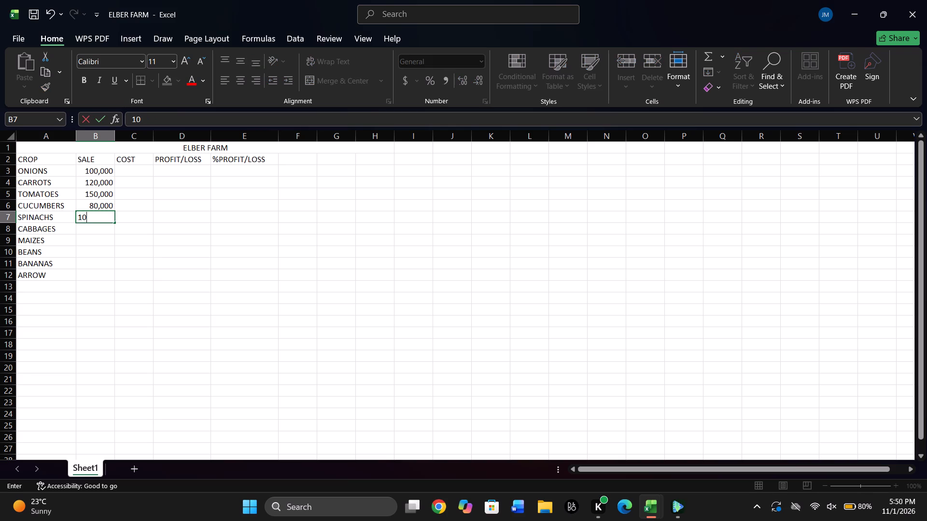
text(0,000)
key(Down)
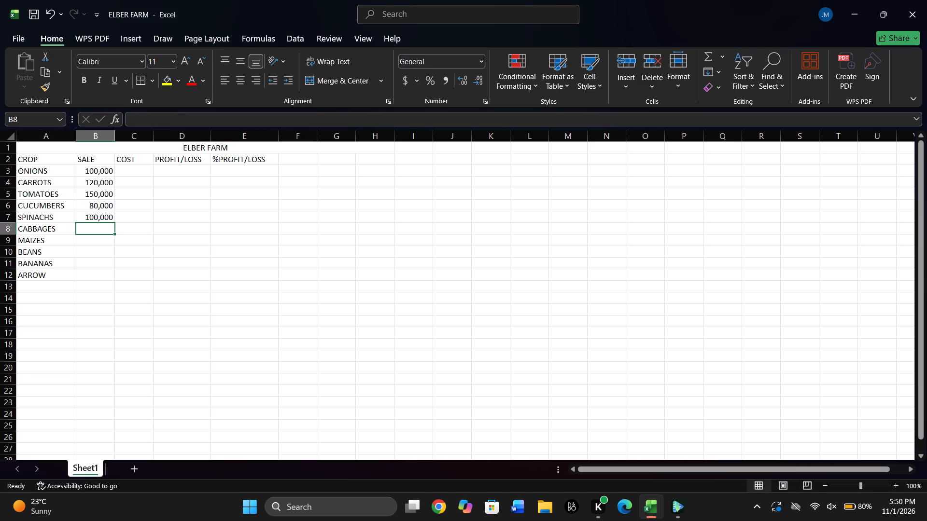
text(20)
key(0)
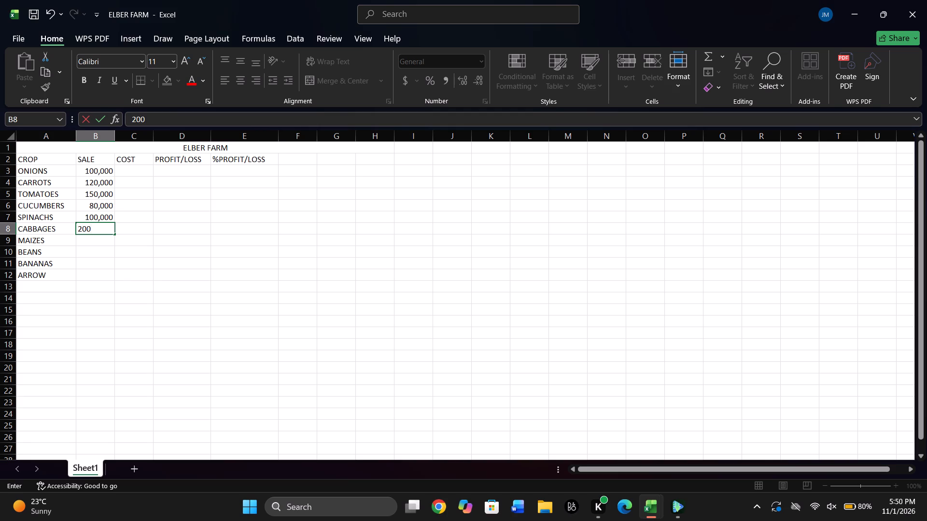
text(,000)
key(Down)
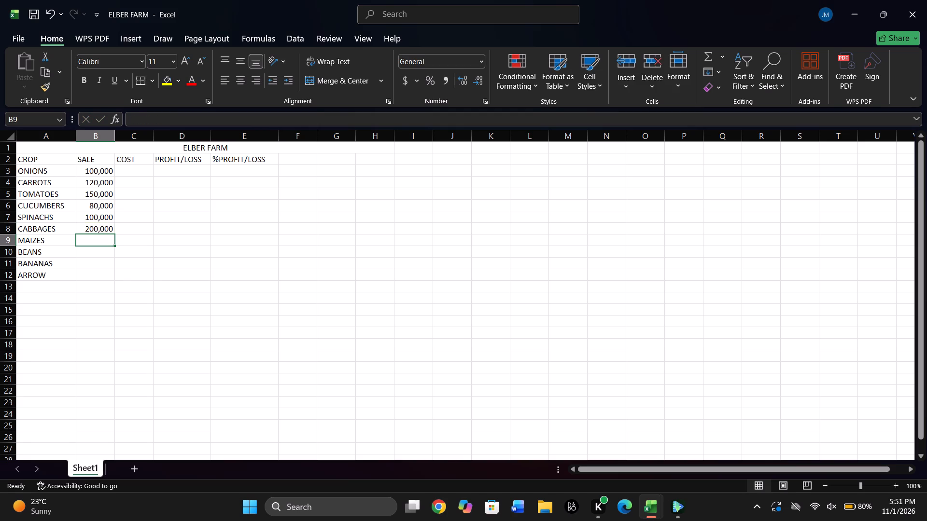
Enter the sale amounts 500,000 for maizes in B9 and 600,000 for beans in B10.
text(500)
text(,00)
key(0)
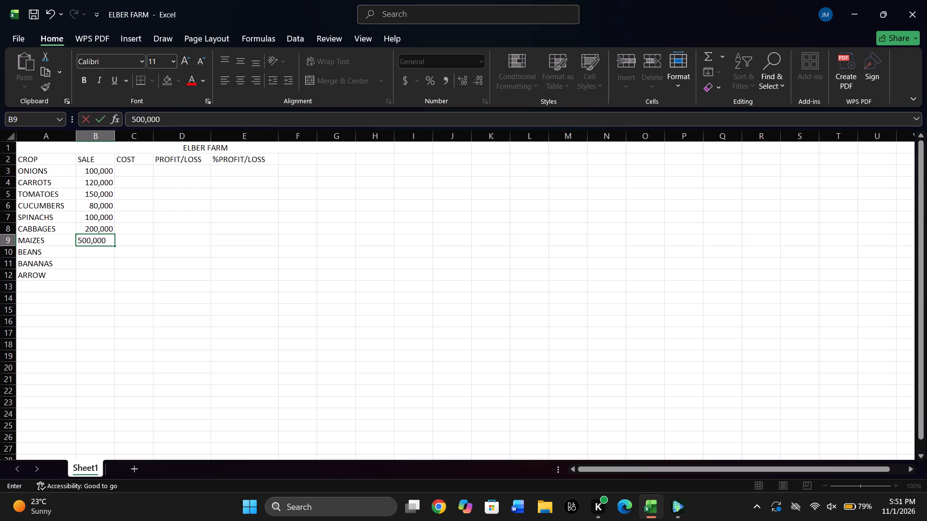
key(Down)
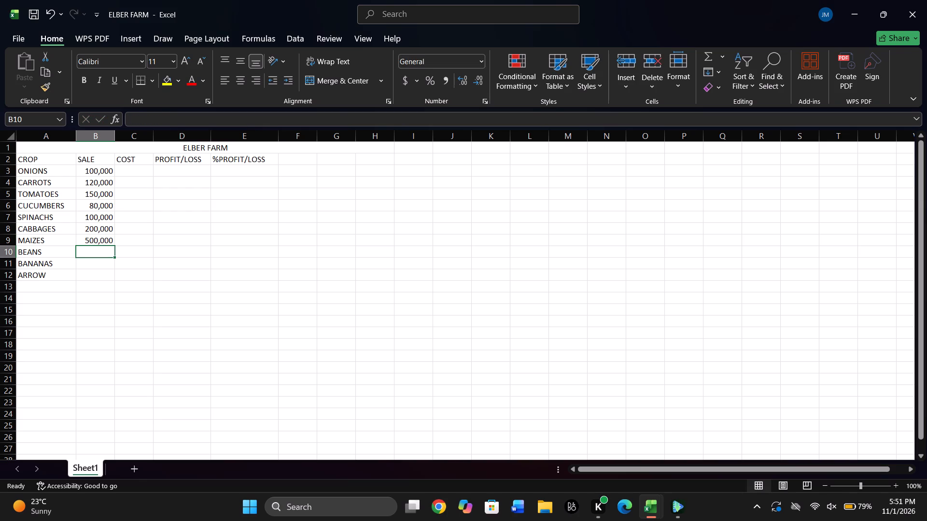
text(600)
text(,000)
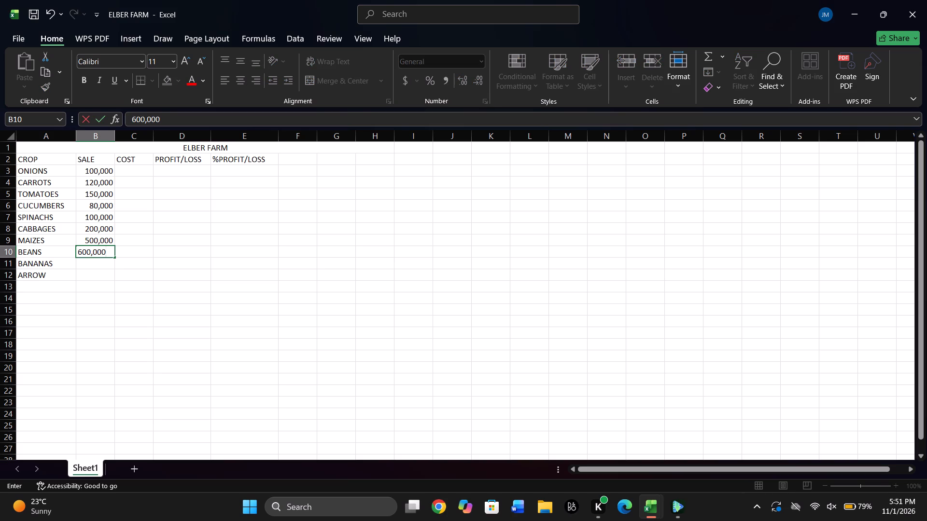
key(Down)
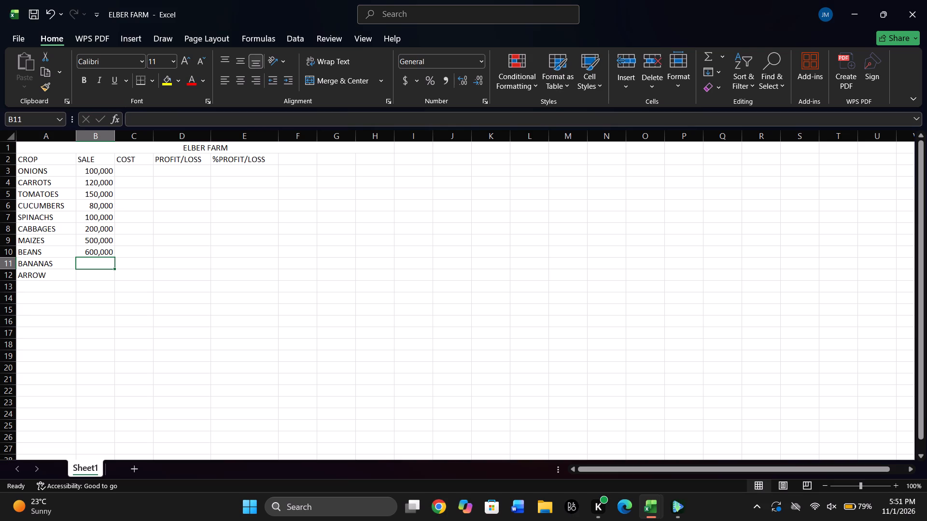
Complete the SALE column with 50,000 for bananas in B11 and 70,000 for arrow in B12.
key(1)
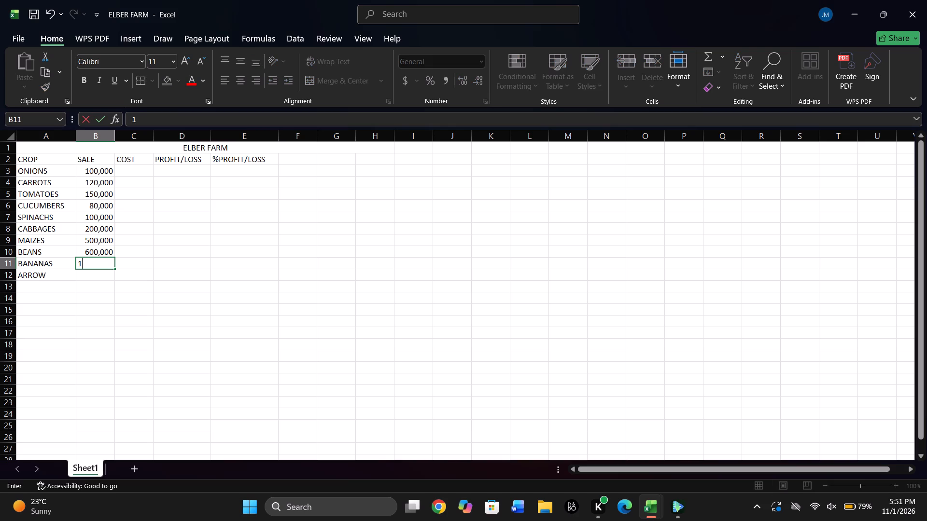
key(BackSpace)
text(50)
text(,000)
key(0)
key(BackSpace)
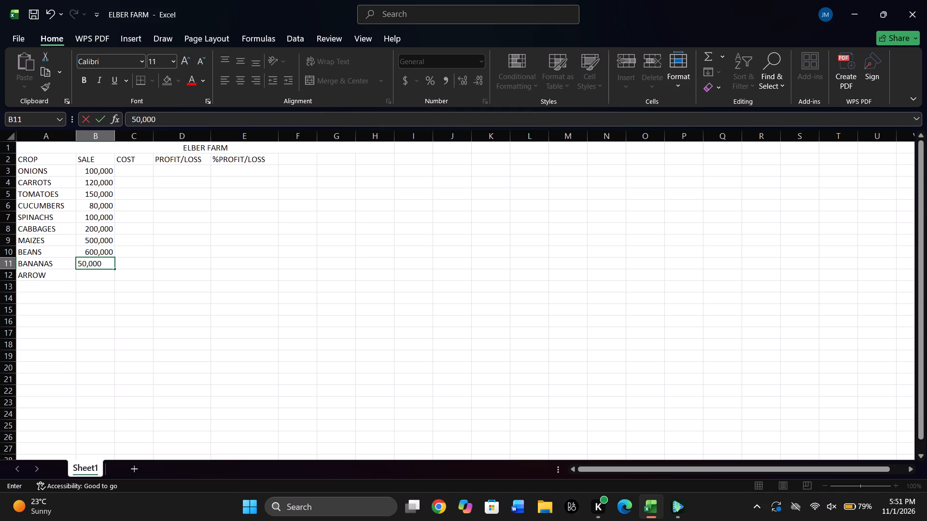
key(Down)
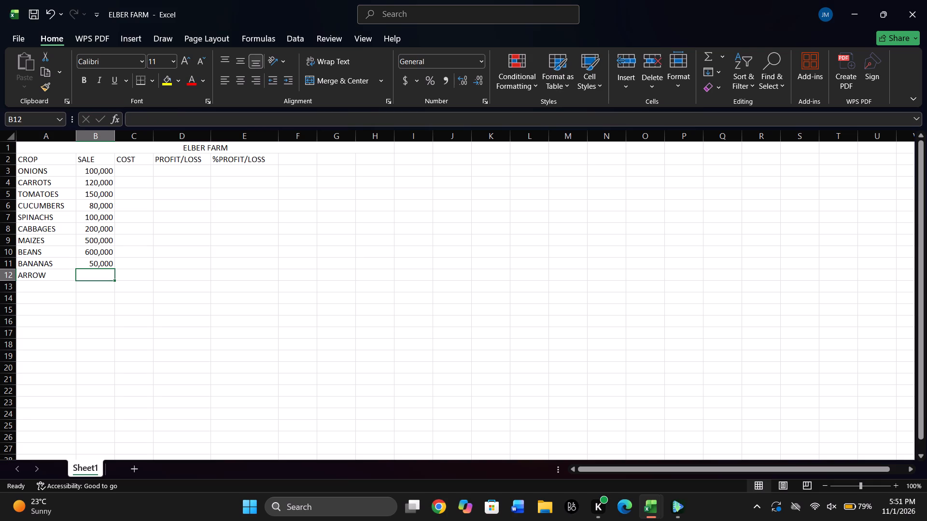
text(70)
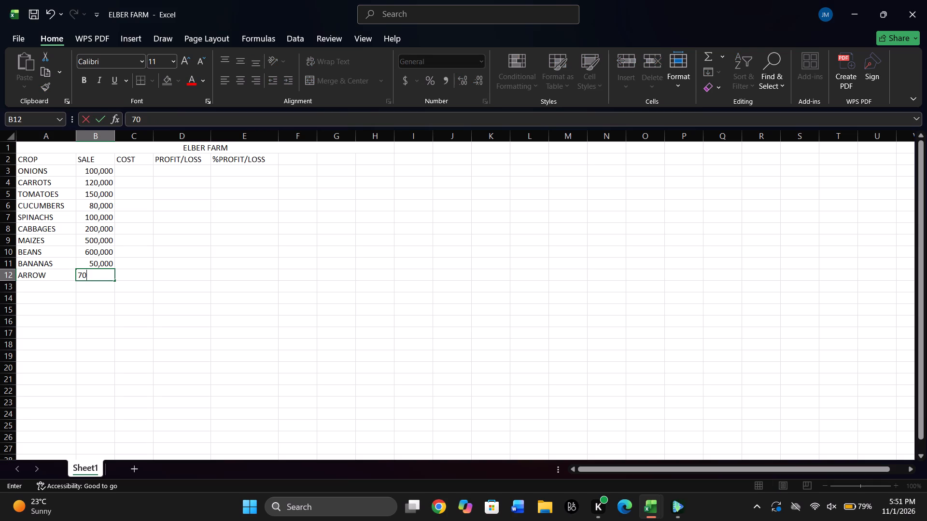
text(,000)
key(Right)
Go to cell C3, the onions' entry in the COST column.
key(Up)
key(Up)
key(Up)
key(Up)
key(Up)
key(Up)
key(Up)
key(Up)
key(Up)
key(Up)
key(Up)
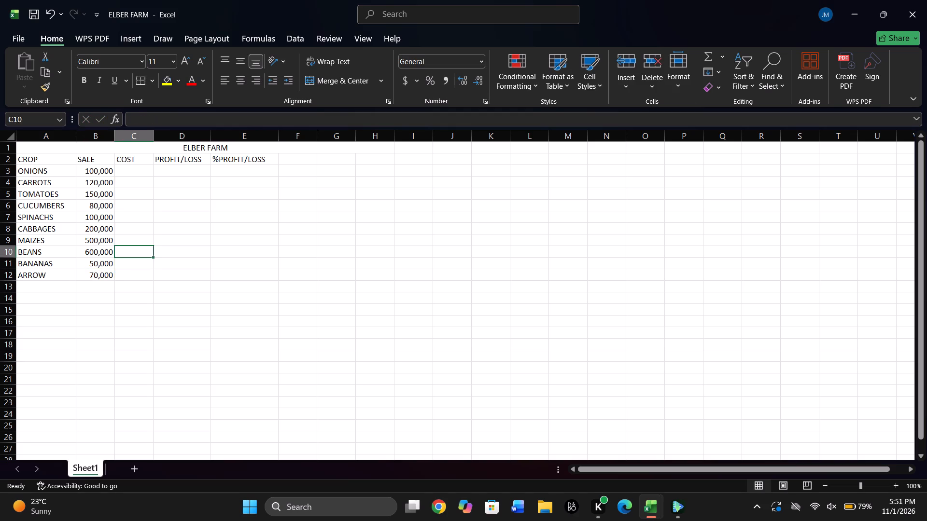
key(Down)
key(Down)
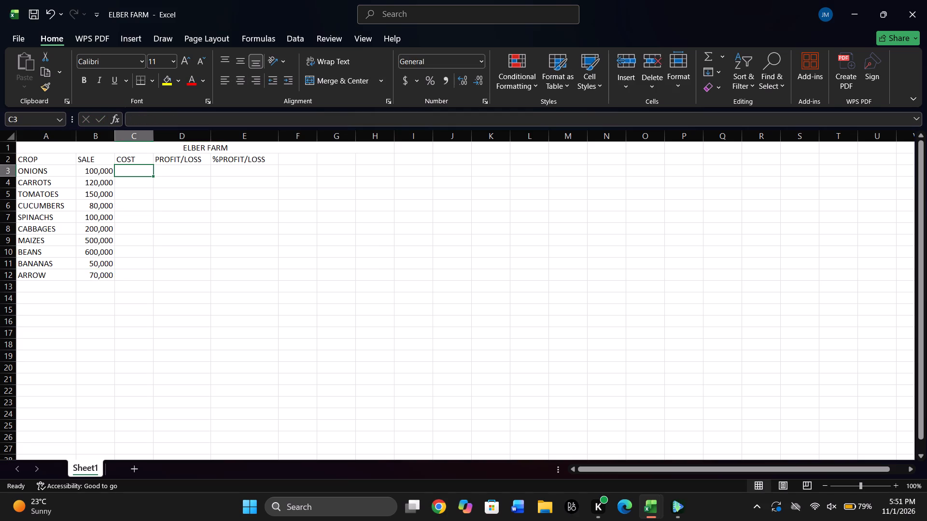
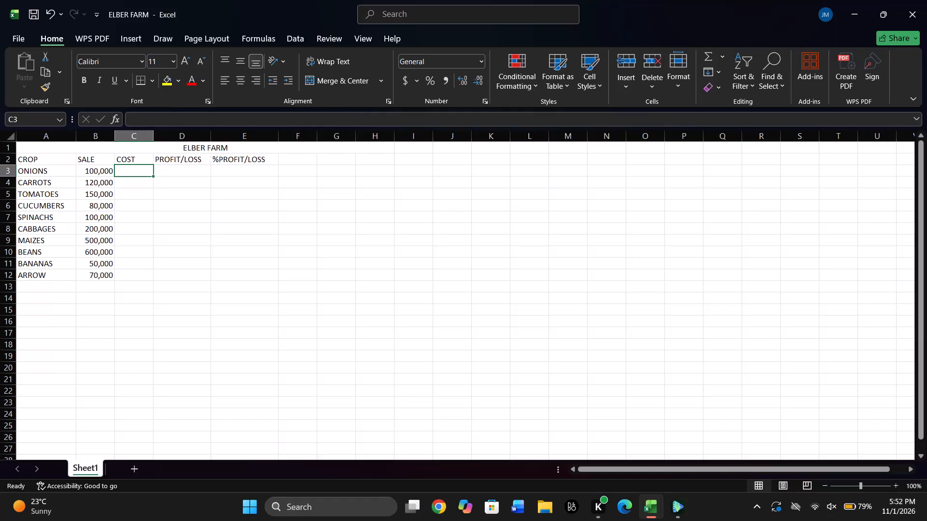
Enter the cost amounts 80,000 for onions in C3 and 100,000 for carrots in C4.
click(131, 162)
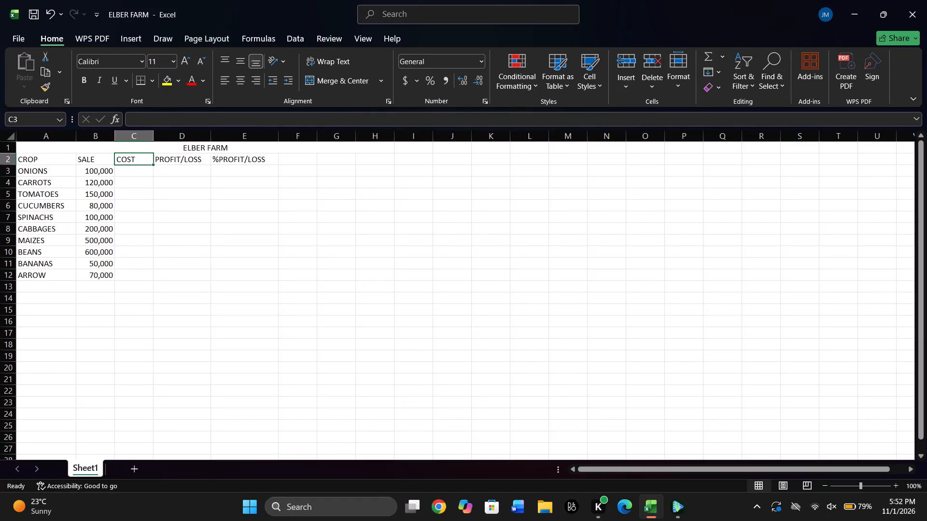
double_click(130, 171)
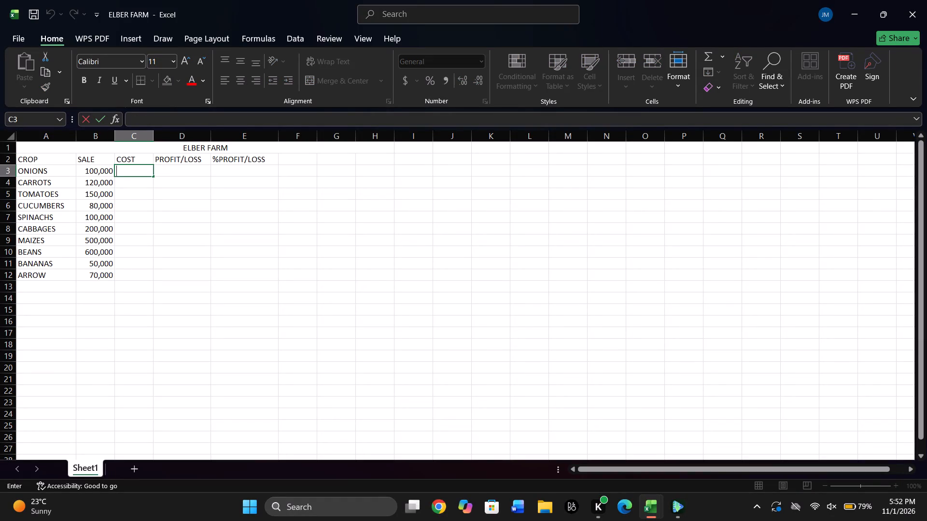
double_click(130, 171)
text(80,000)
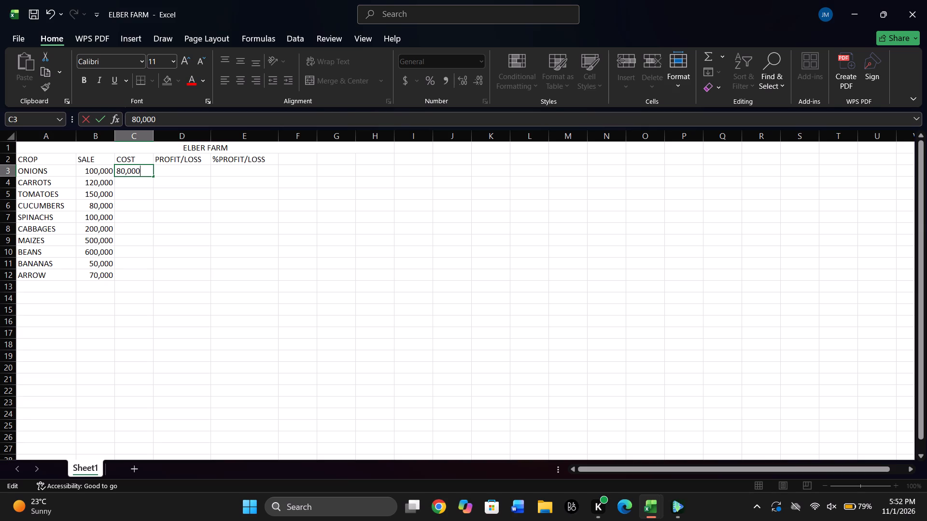
key(Down)
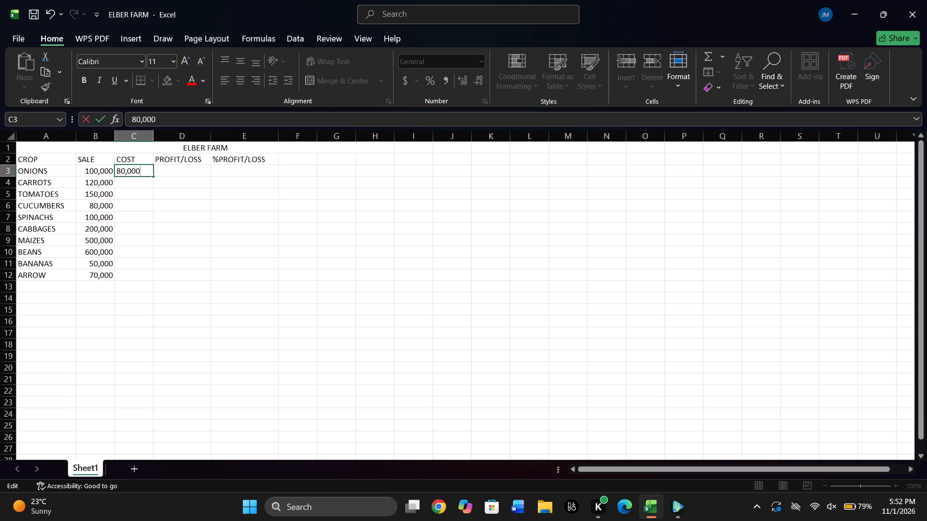
click(125, 175)
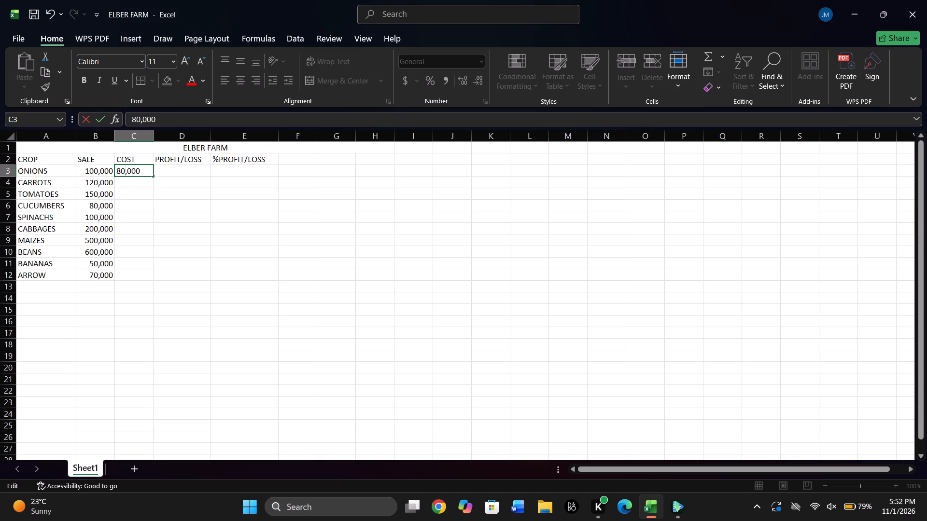
click(126, 184)
double_click(126, 184)
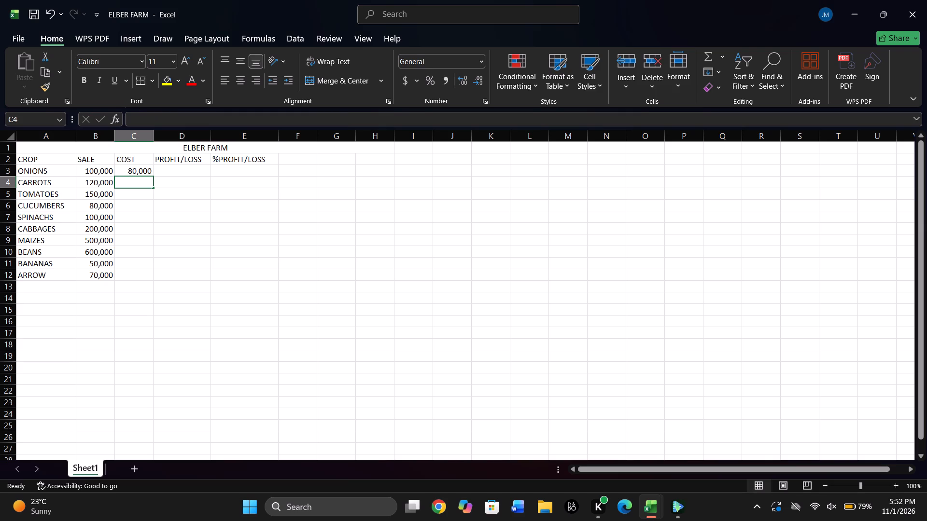
text(10)
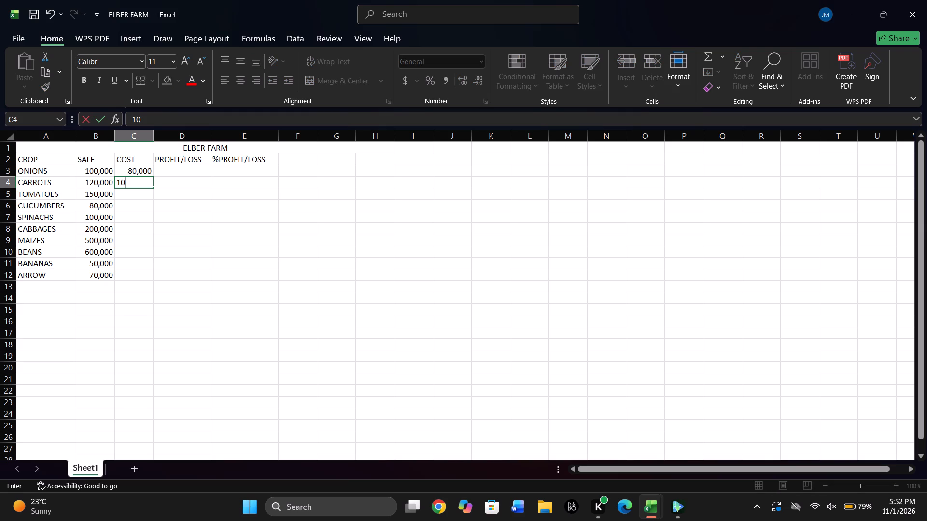
key(0)
text(,000)
key(Down)
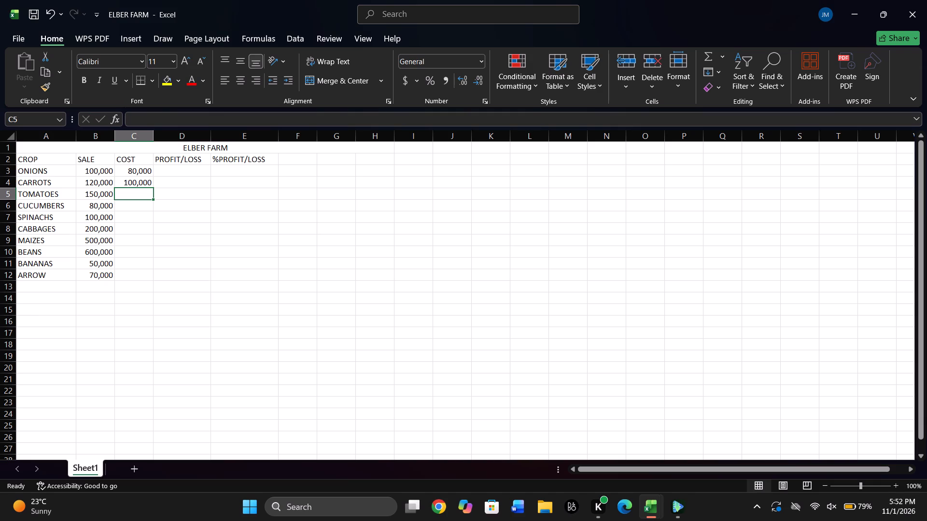
Enter the cost amounts 120,000 for tomatoes in C5 and 50,000 for cucumbers in C6.
double_click(133, 187)
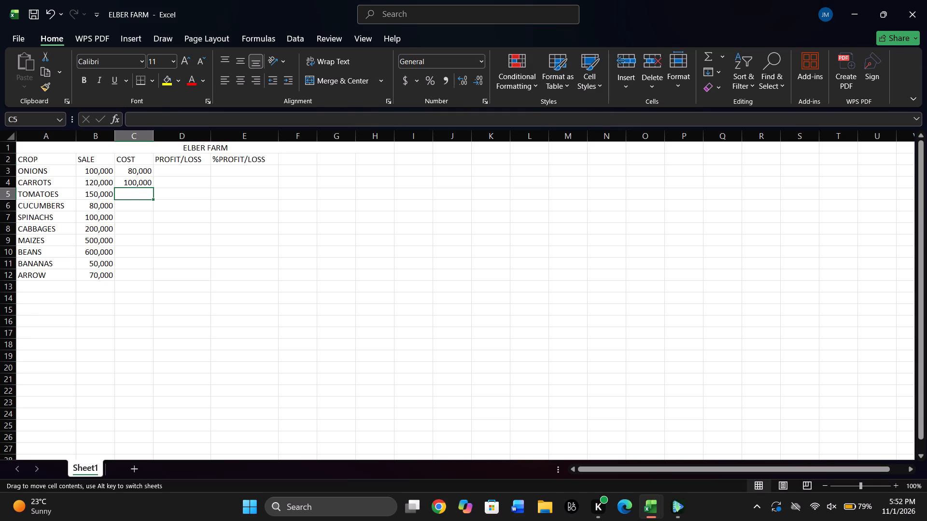
double_click(134, 190)
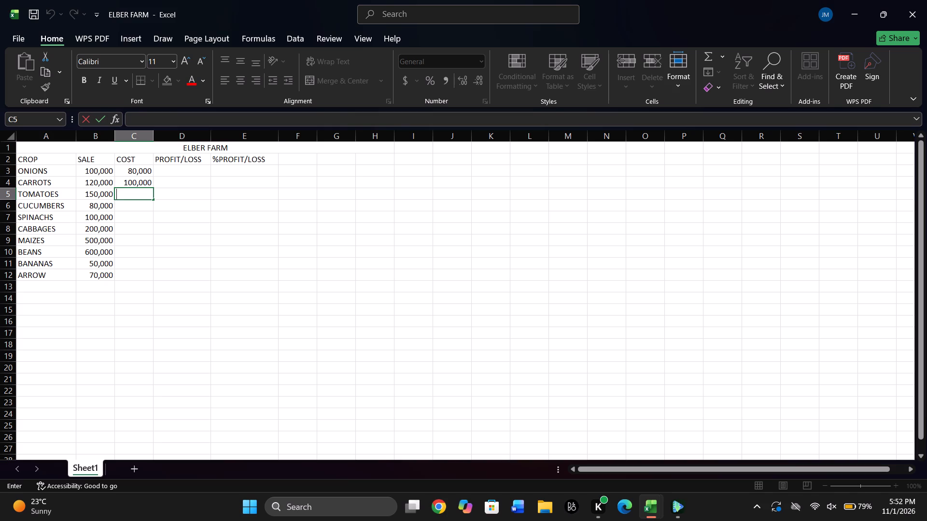
key(1)
text(20)
text(,000)
key(Down)
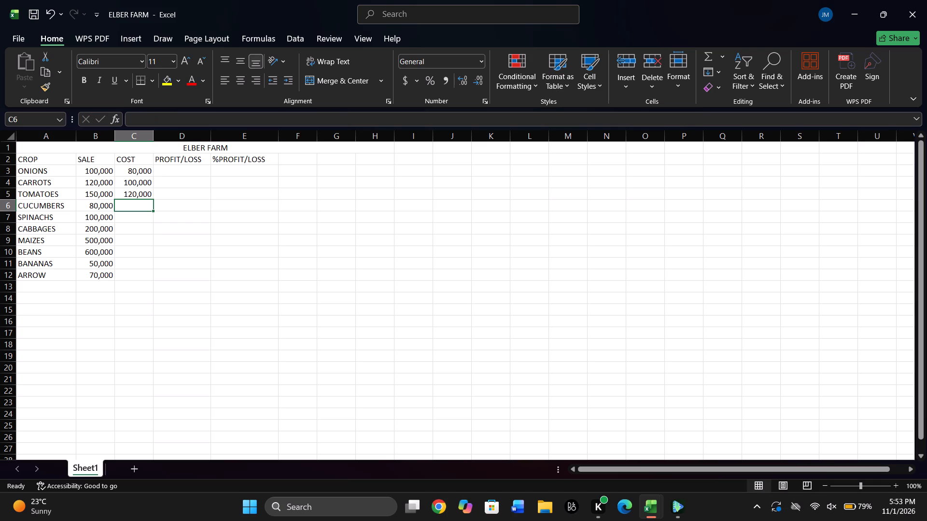
text(50,000)
key(Down)
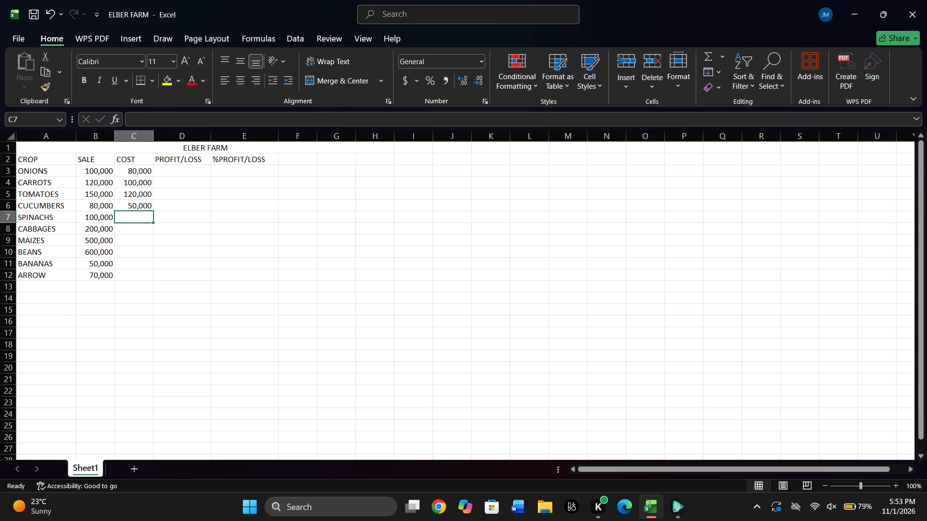
Enter 90,000 as the spinachs' cost in C7 of the COST column.
text(50)
key(comma)
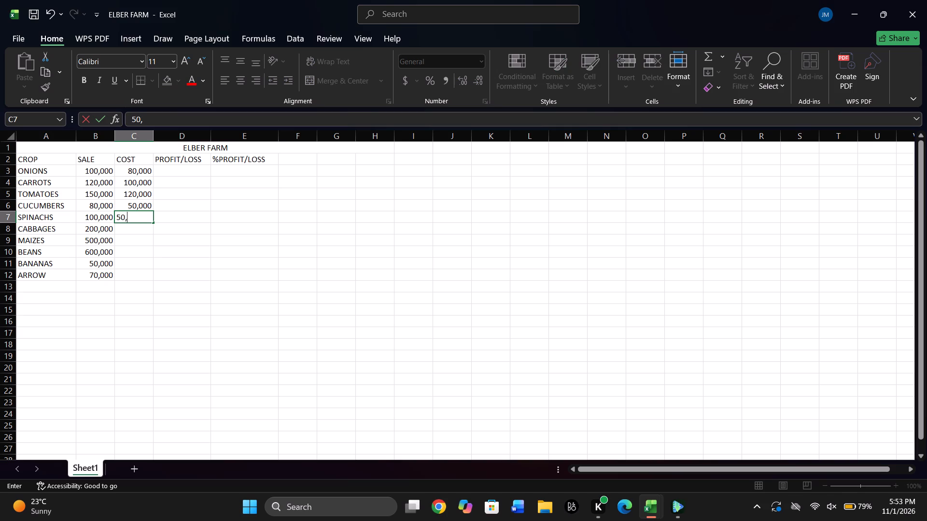
key(BackSpace)
key(BackSpace)
key(BackSpace)
text(90)
key(period)
key(BackSpace)
text(,000)
key(Down)
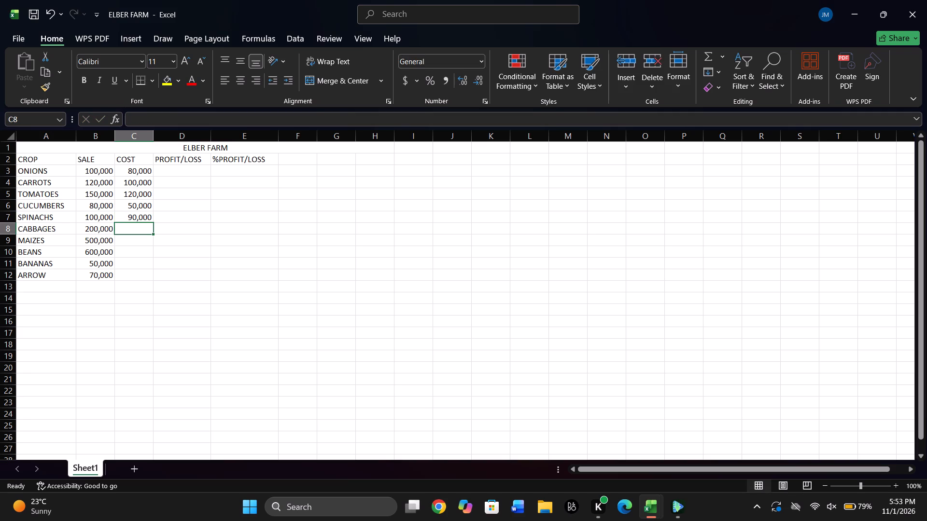
Enter 150,000 as the cabbages' cost in C8 of the COST column.
text(120)
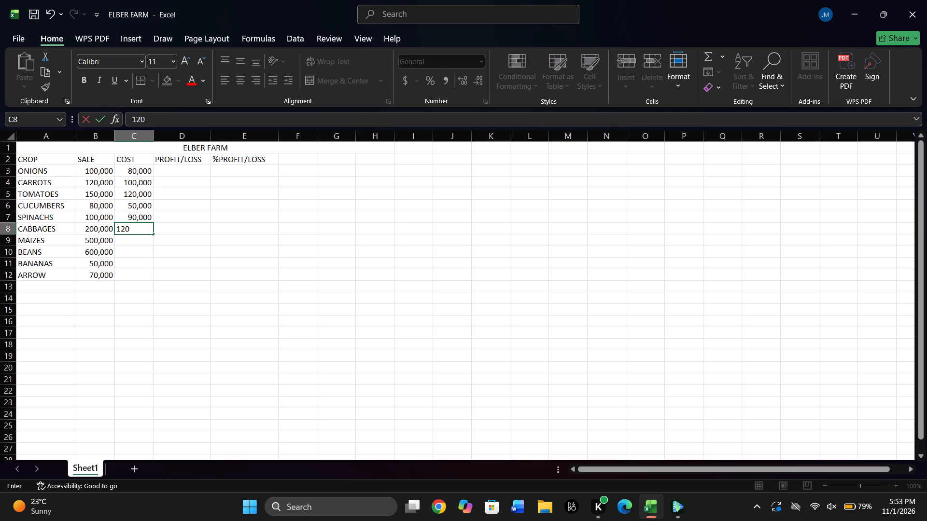
key(BackSpace)
key(BackSpace)
text(50)
key(comma)
text(000)
key(Down)
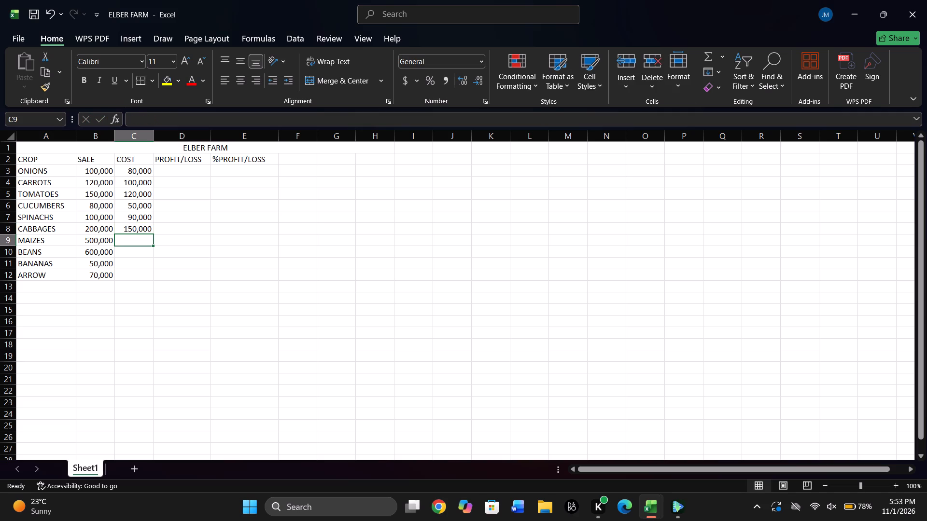
Enter the cost amounts 200,000 for maizes in C9 and 400,000 for beans in C10.
text(200)
text(.000)
key(BackSpace)
key(BackSpace)
key(BackSpace)
key(BackSpace)
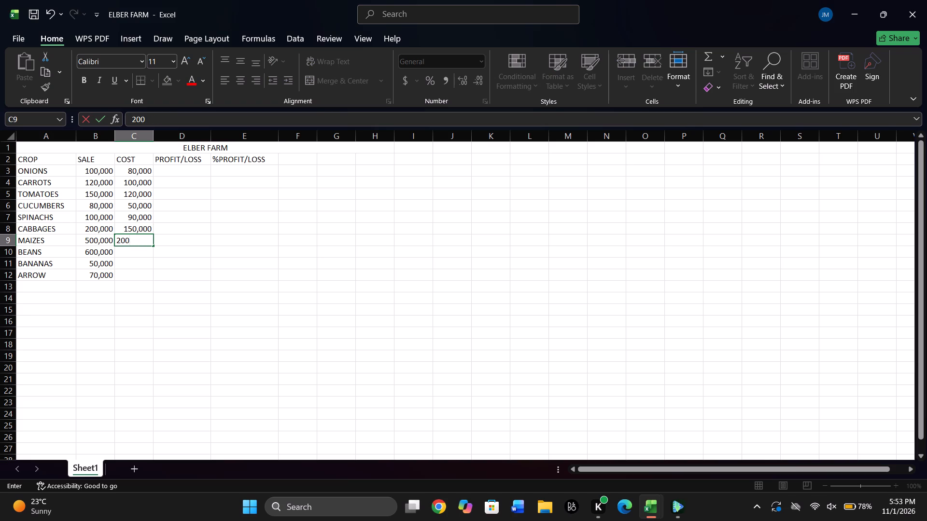
text(,000)
key(Down)
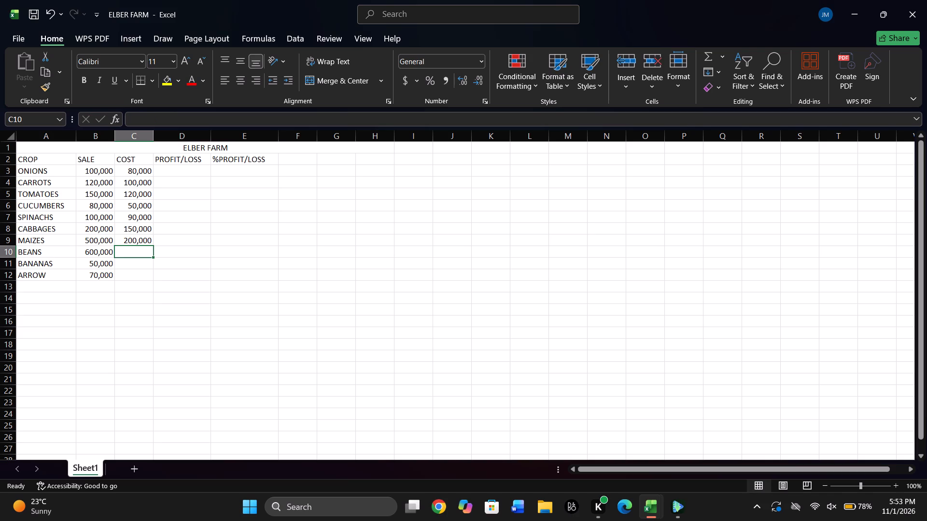
text(400)
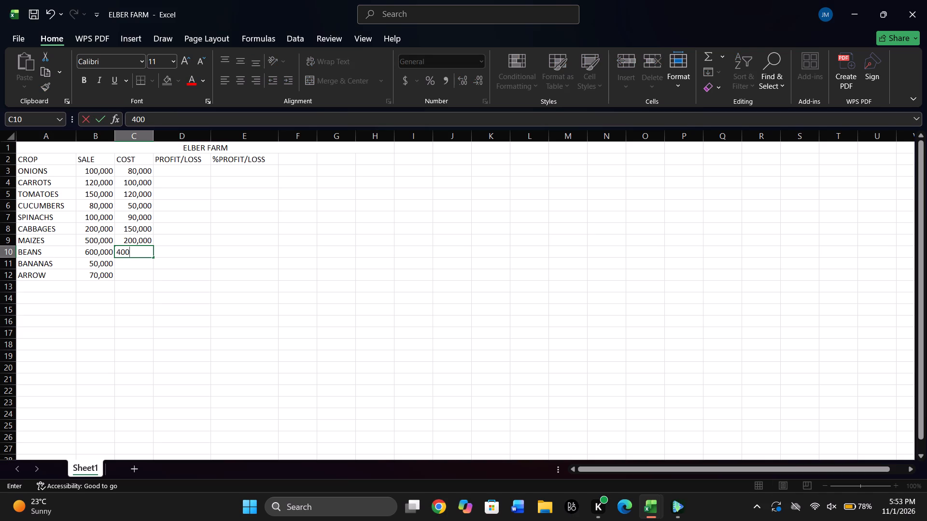
text(,000)
key(Down)
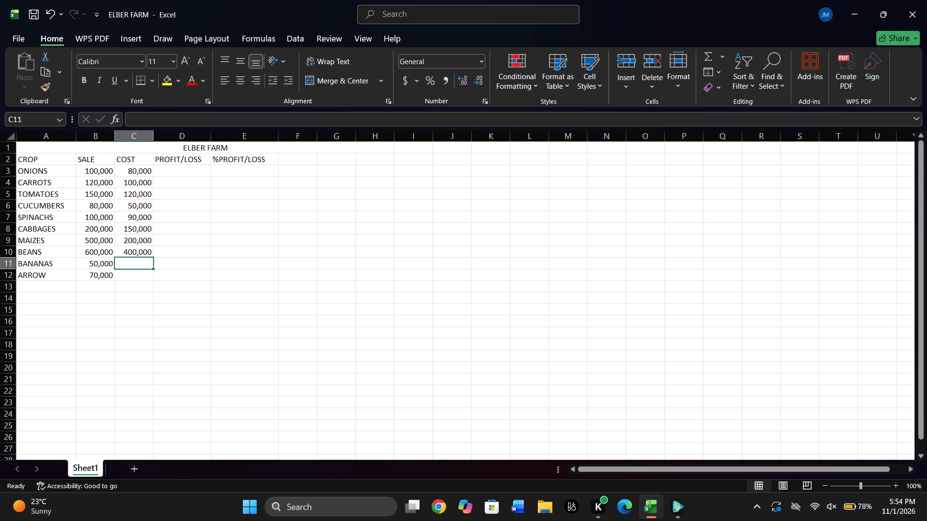
Enter 60,000 as the bananas' cost in C11 of the COST column.
key(7)
key(BackSpace)
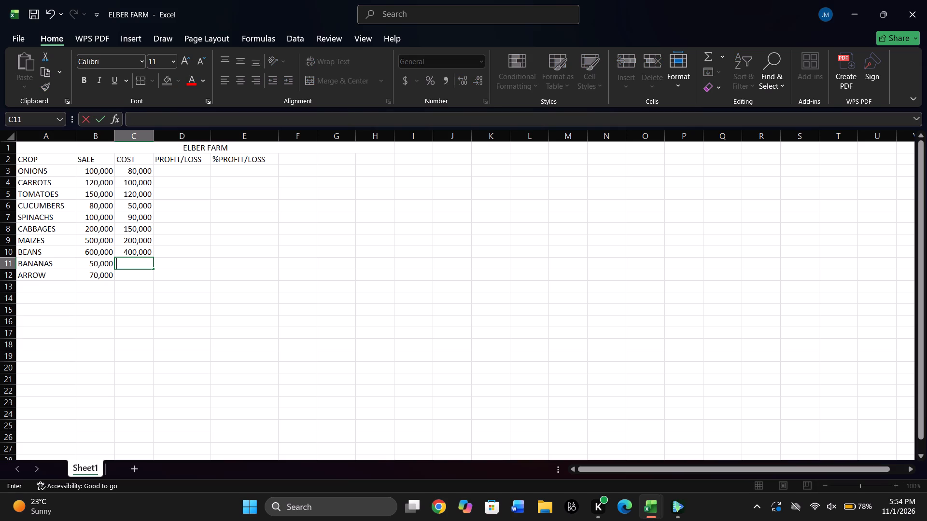
key(4)
key(BackSpace)
text(60,000)
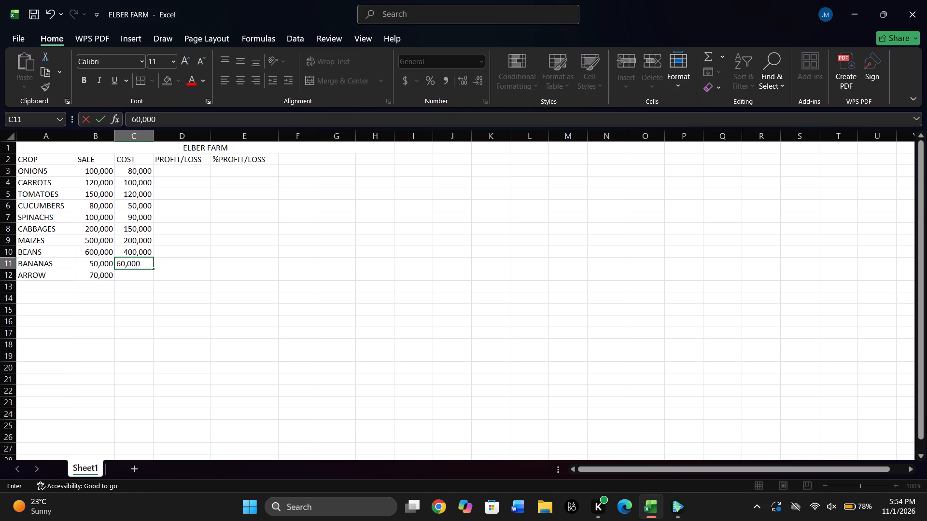
key(Down)
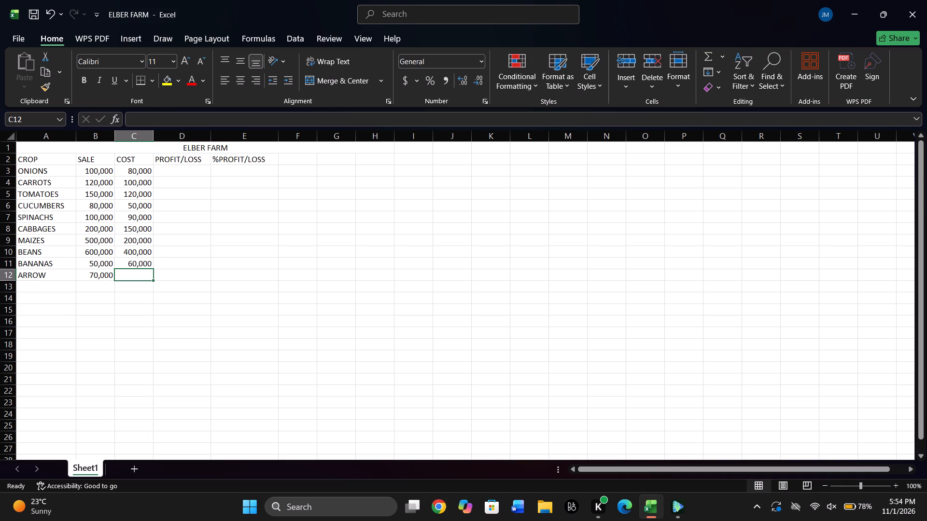
Complete the crop name in A12 so that it reads ARROW ROOTS.
double_click(56, 273)
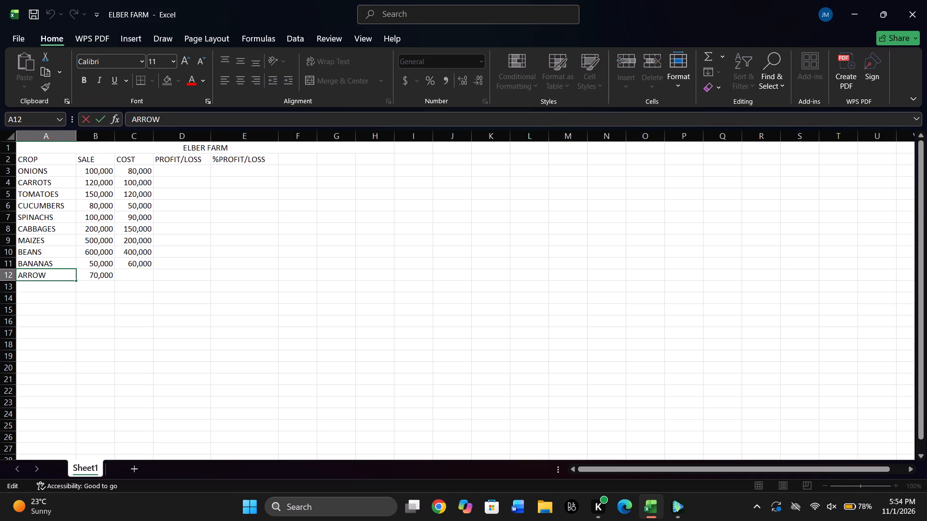
text(ROOT)
key(s)
key(Right)
Enter 30,000 as the arrow roots' cost in C12 of the COST column.
click(133, 281)
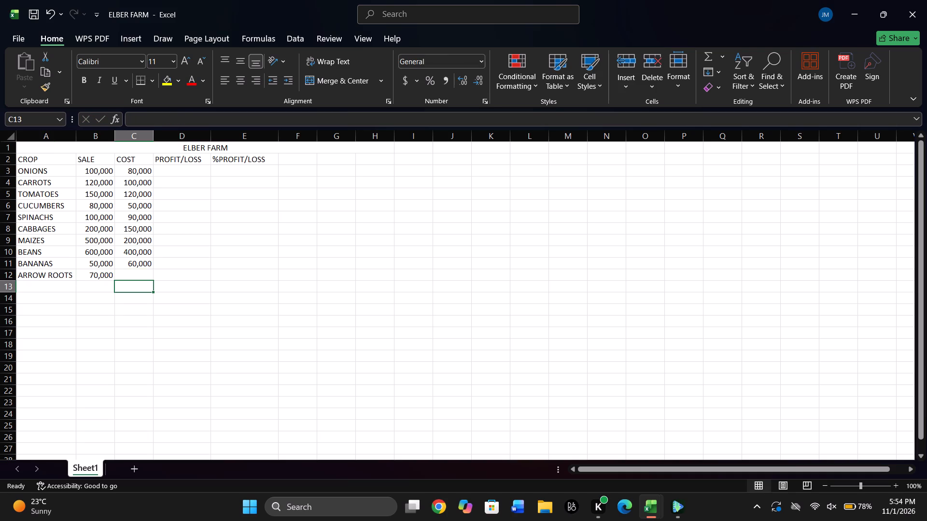
click(131, 278)
text(30)
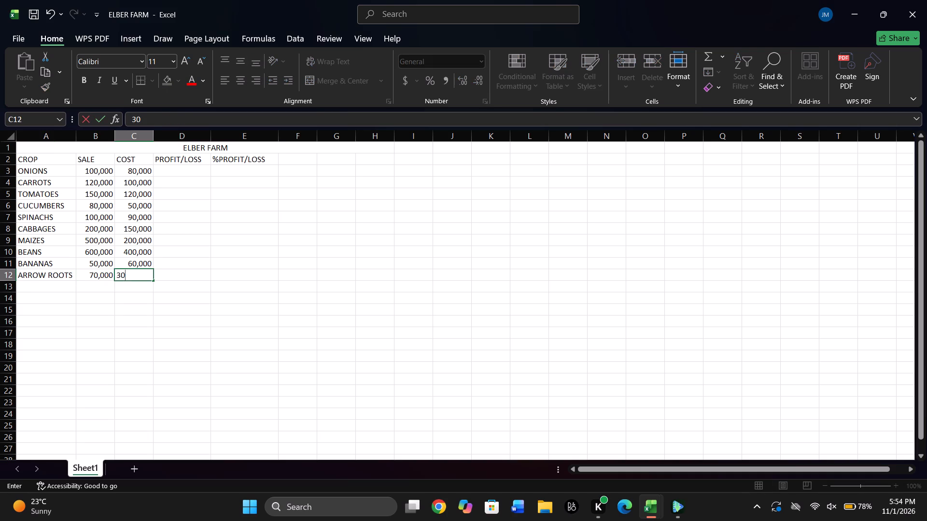
text(,000)
Calculate the onions' profit/loss in D3 with the formula =(B3-C3), subtracting cost from sale.
double_click(185, 166)
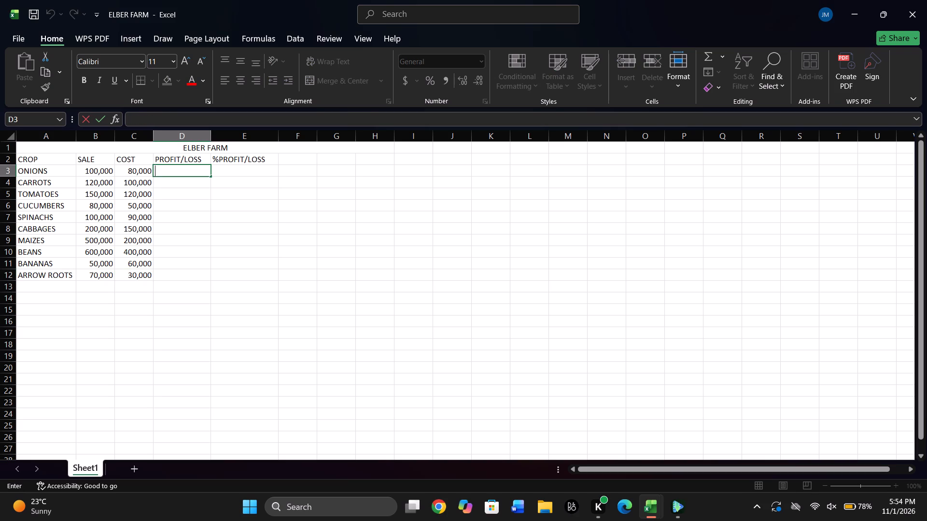
key(equal)
key(shift+parenleft)
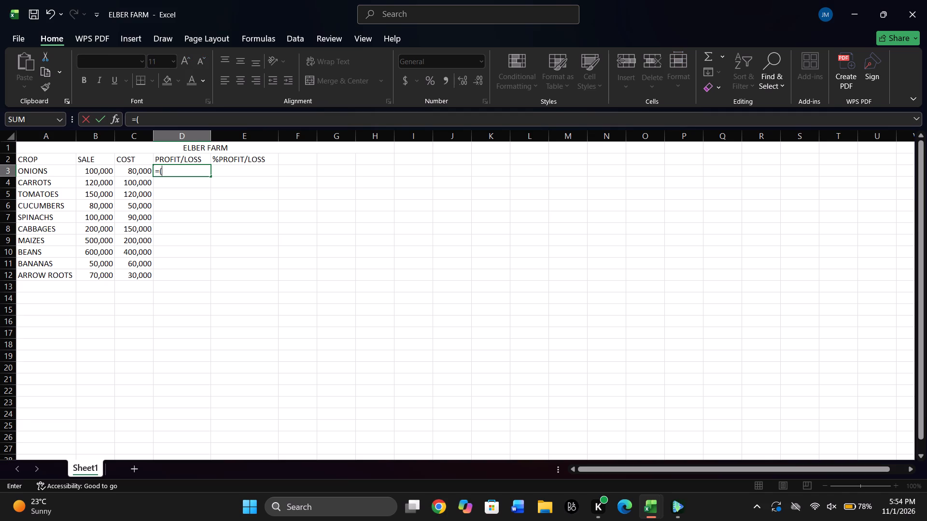
click(112, 171)
key(minus)
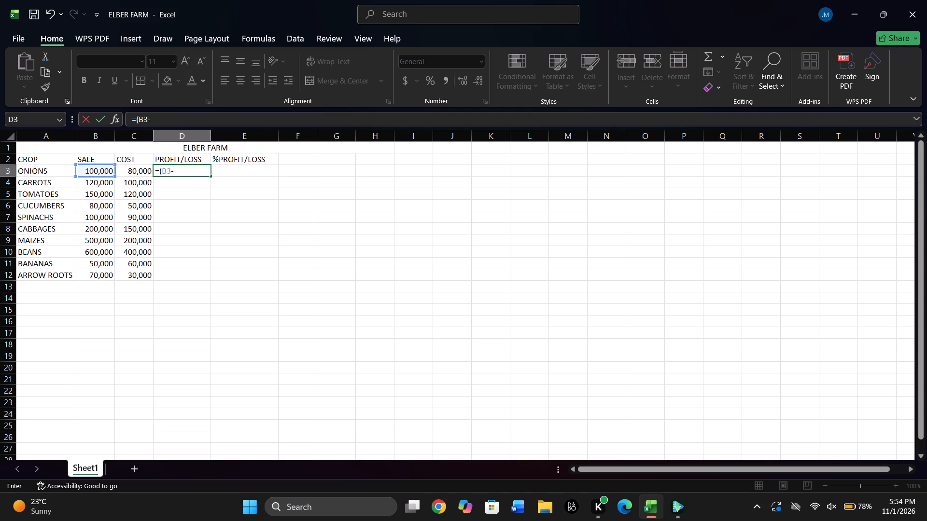
click(137, 174)
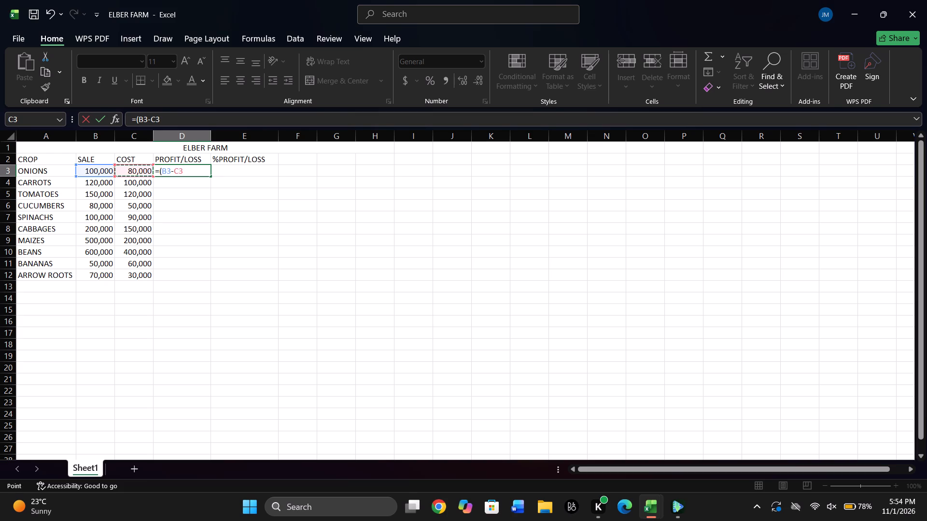
key(shift+parenright)
key(Return)
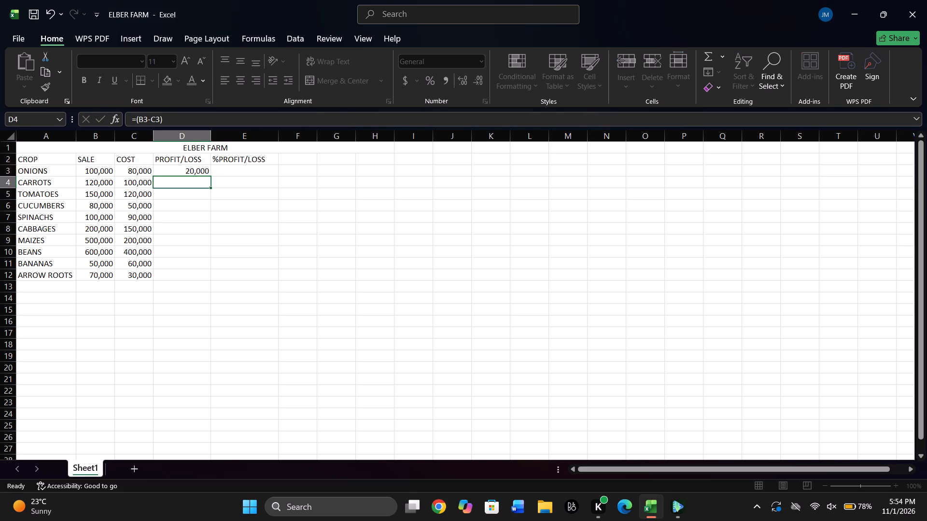
Fill the PROFIT/LOSS formula from D3 down to the arrow roots row, D12.
click(199, 170)
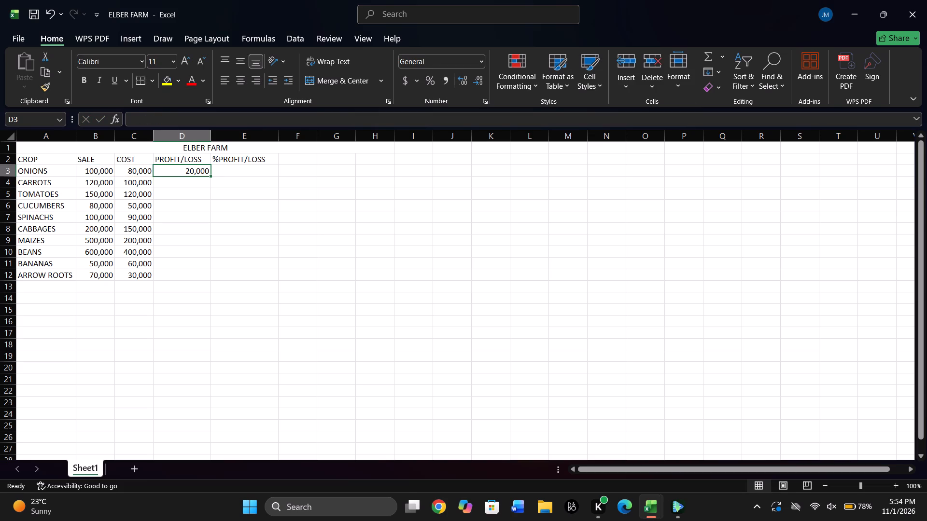
drag(211, 174, 215, 258)
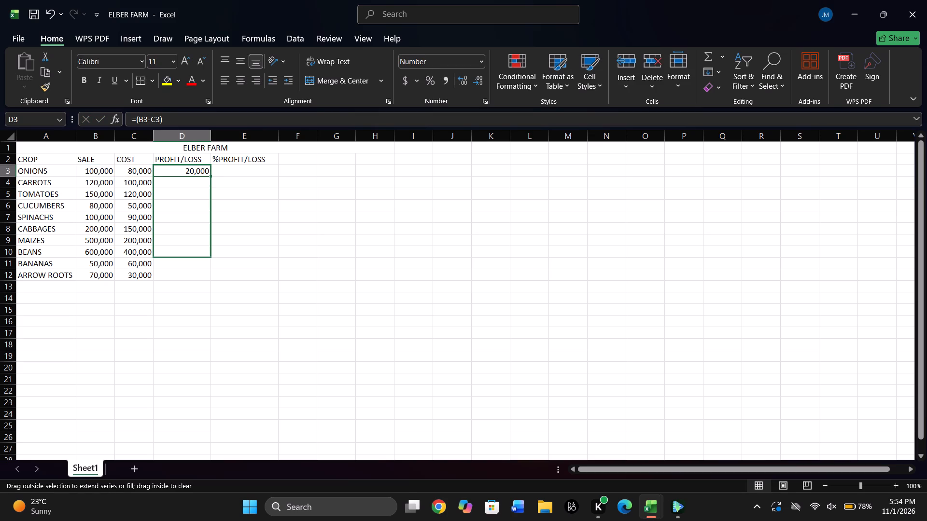
drag(215, 258, 214, 279)
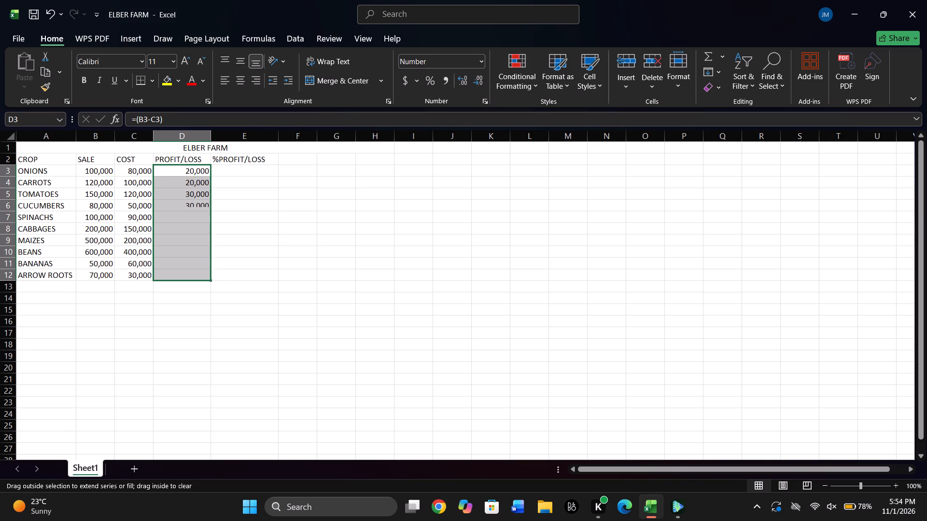
Calculate the onions' percentage profit/loss in E3 with the formula =(D3/C3*100).
double_click(244, 167)
key(equal)
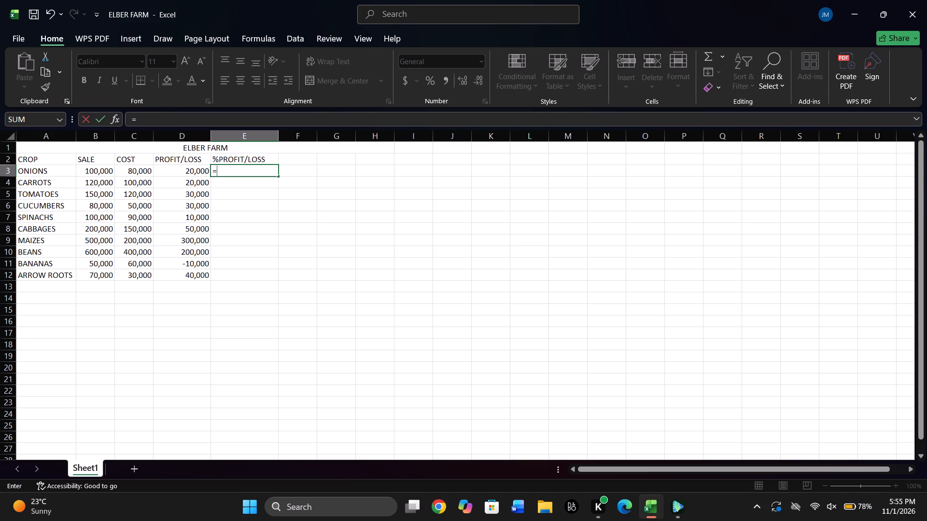
key(shift+parenleft)
click(202, 173)
key(period)
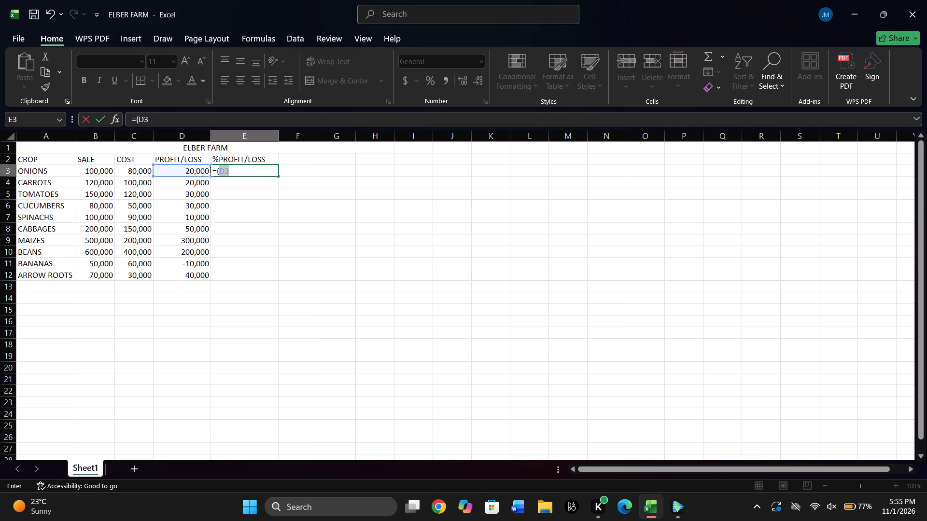
key(BackSpace)
key(slash)
click(133, 167)
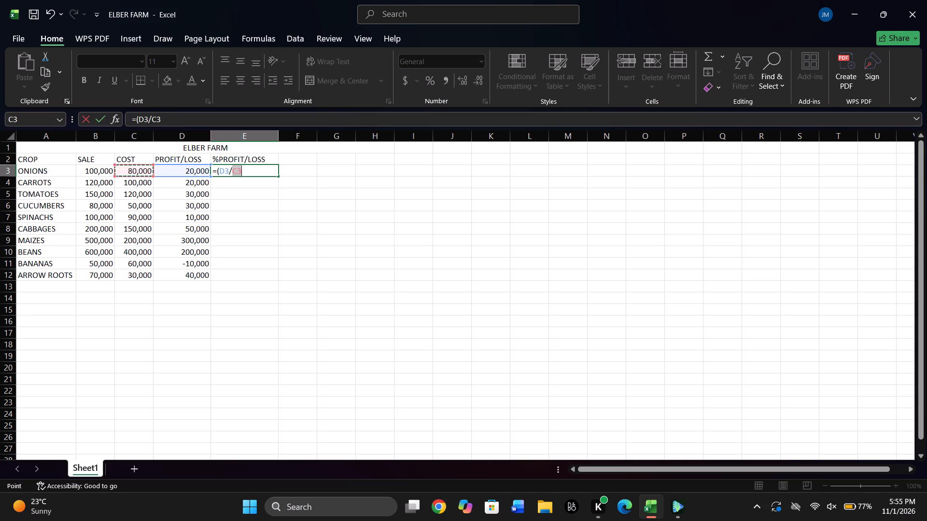
key(shift+asterisk)
text(100)
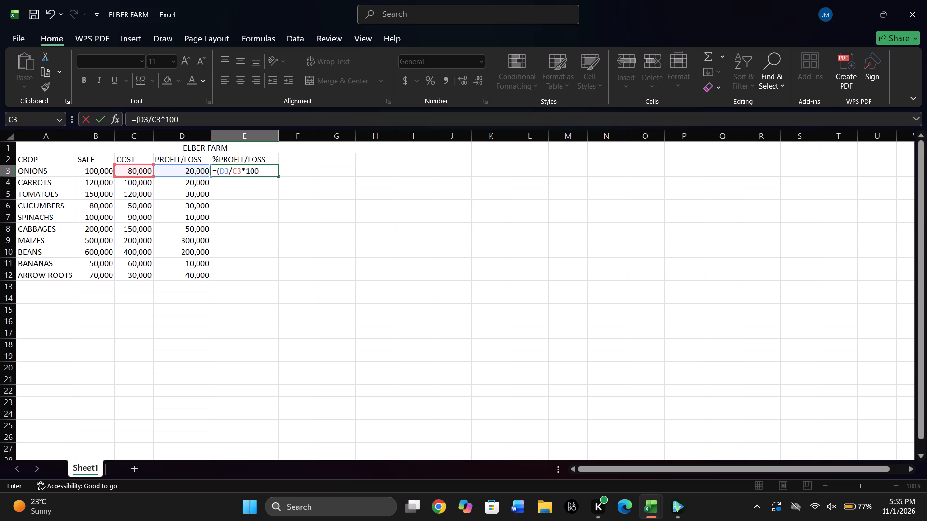
key(shift+parenright)
key(Return)
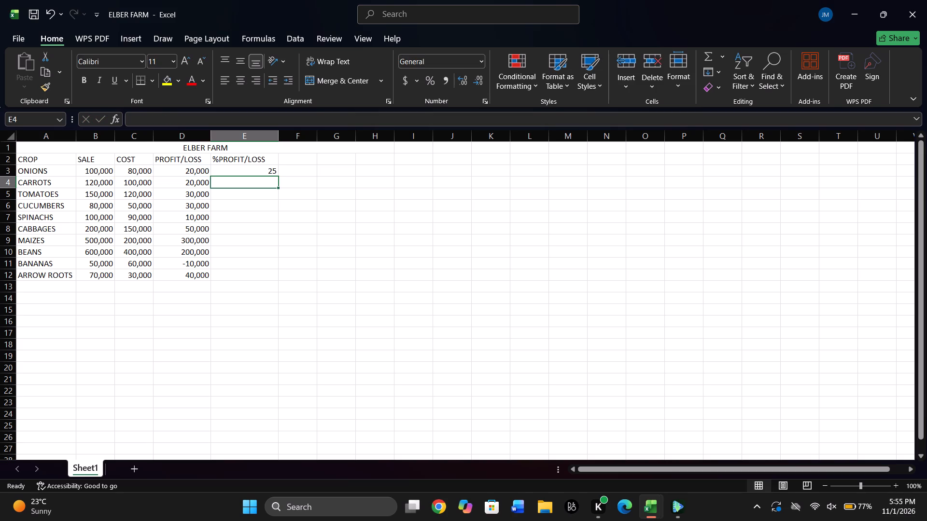
Fill the %PROFIT/LOSS formula from E3 down to the arrow roots row, E12.
click(256, 169)
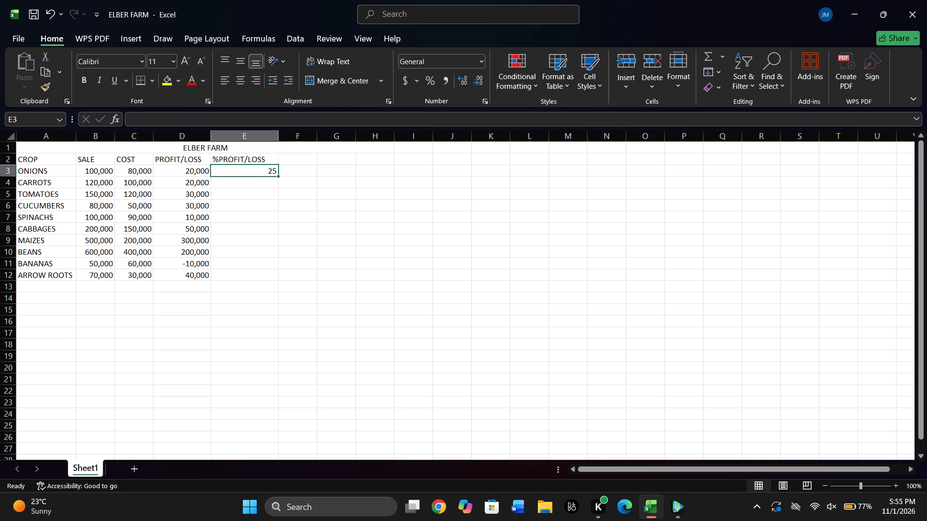
drag(277, 177, 276, 283)
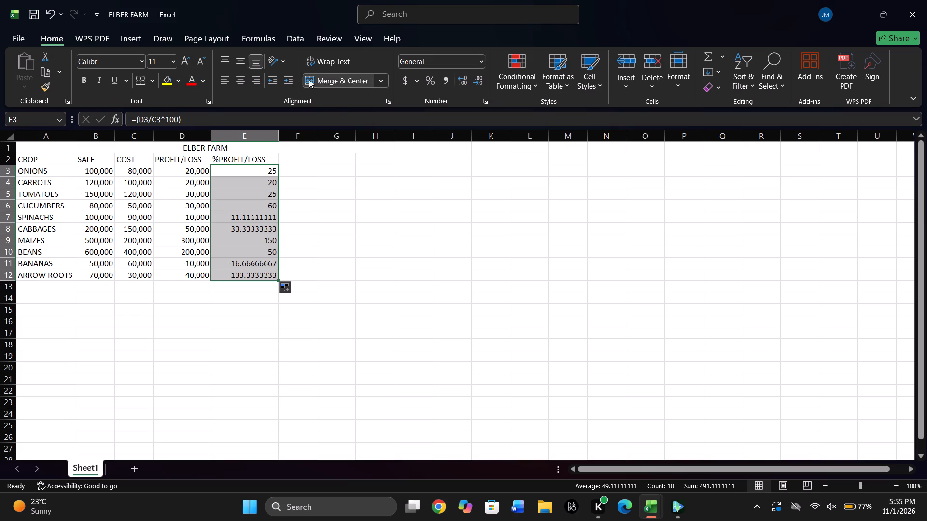
Reduce the %PROFIT/LOSS values in E3:E12 to one decimal place.
triple_click(479, 84)
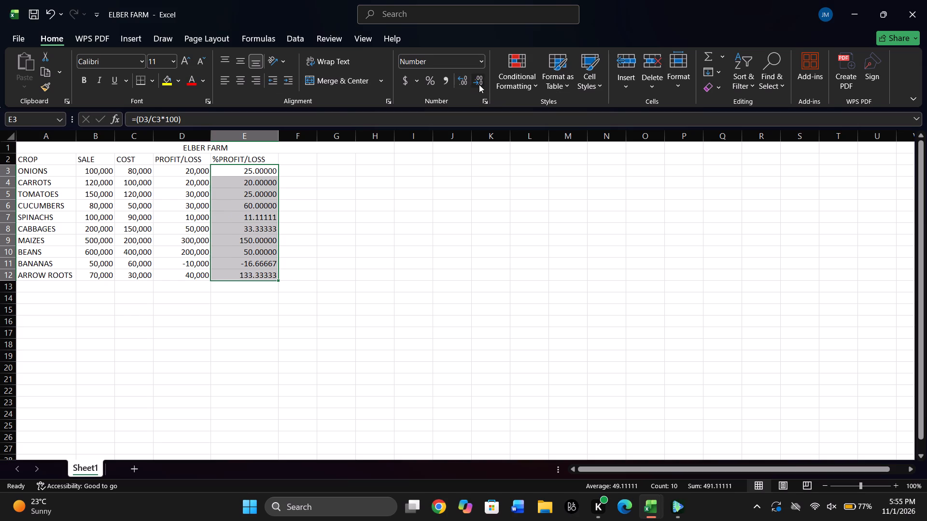
click(479, 84)
click(479, 84)
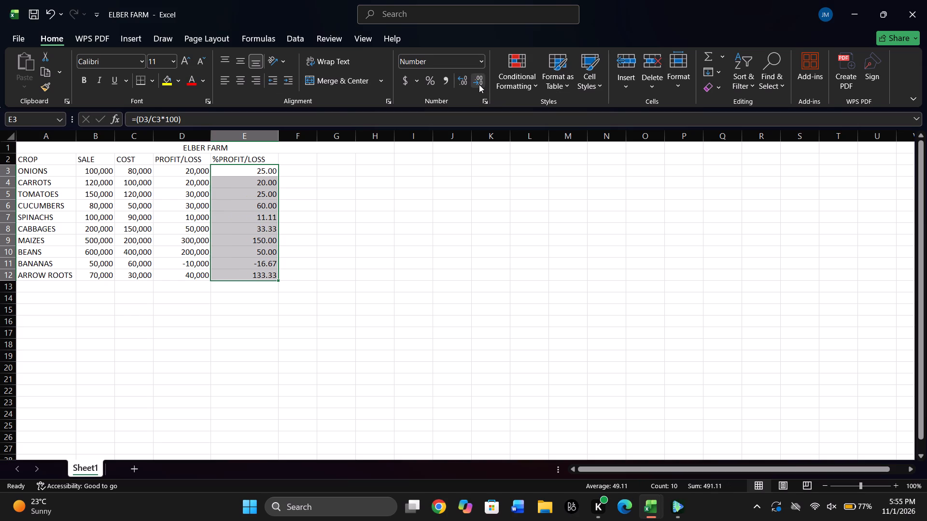
click(479, 84)
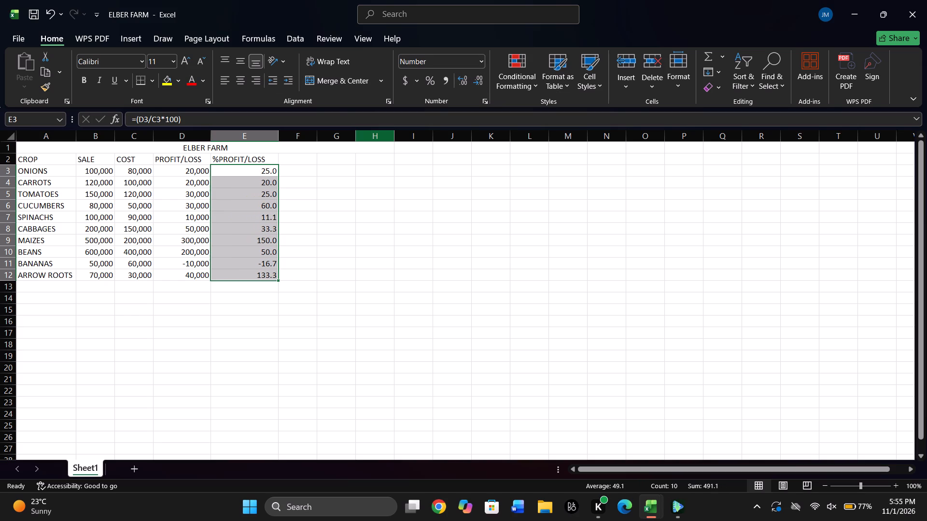
click(318, 296)
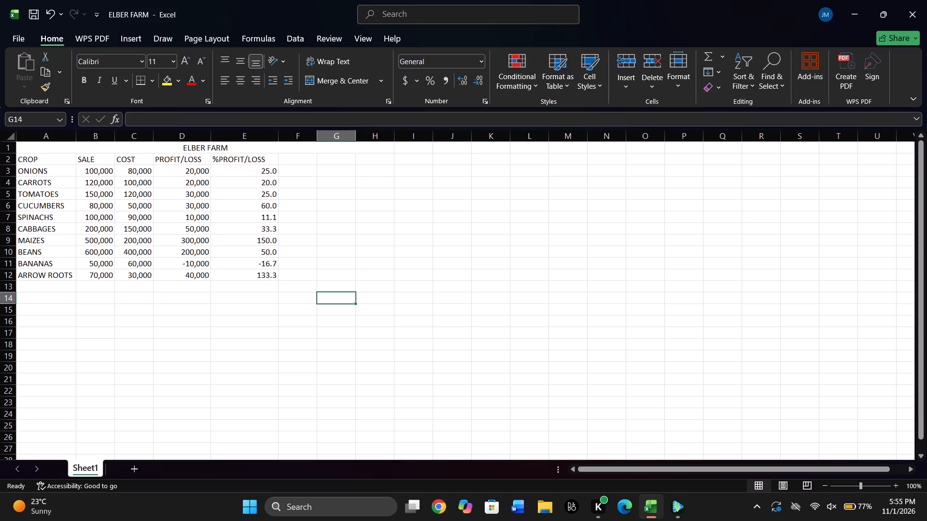
Enter the column header HIGHEST PROFIT in F2, beside %PROFIT/LOSS.
double_click(297, 163)
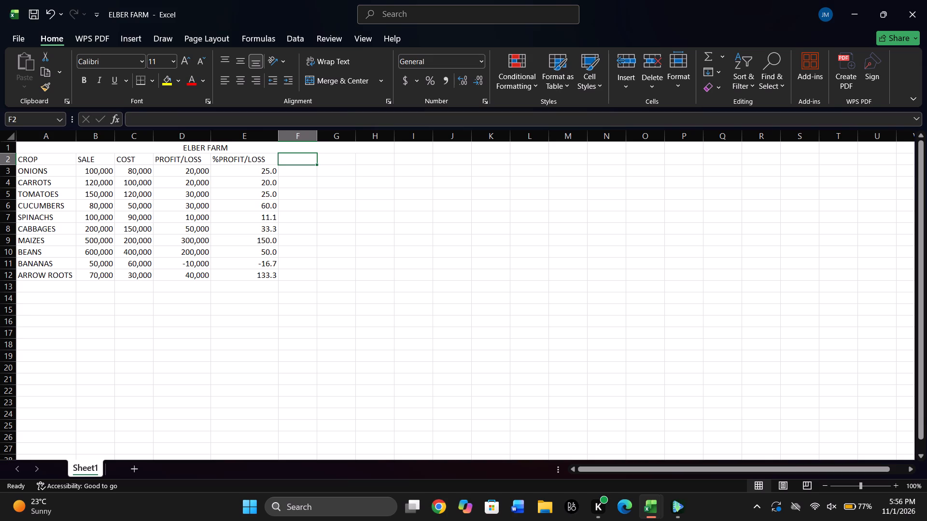
double_click(308, 158)
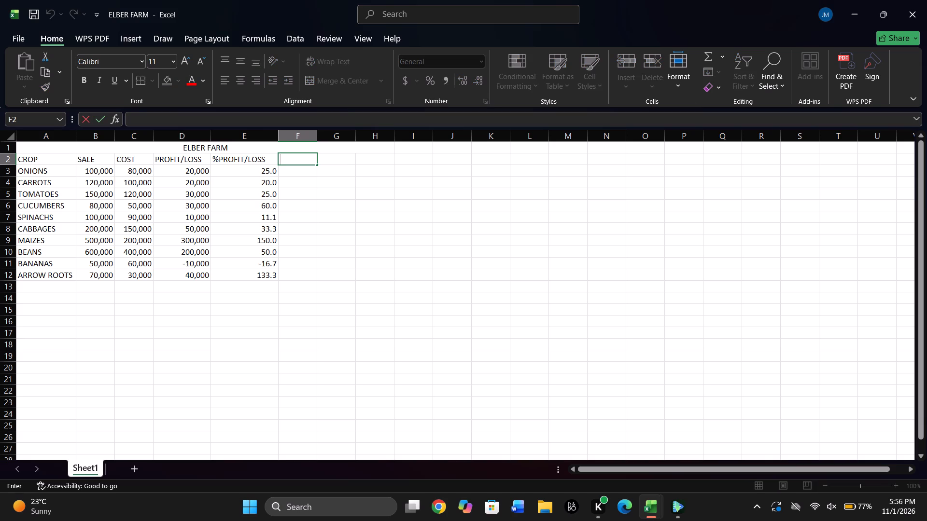
text(HI)
text(GHE)
key(BackSpace)
text(ST)
key(BackSpace)
key(BackSpace)
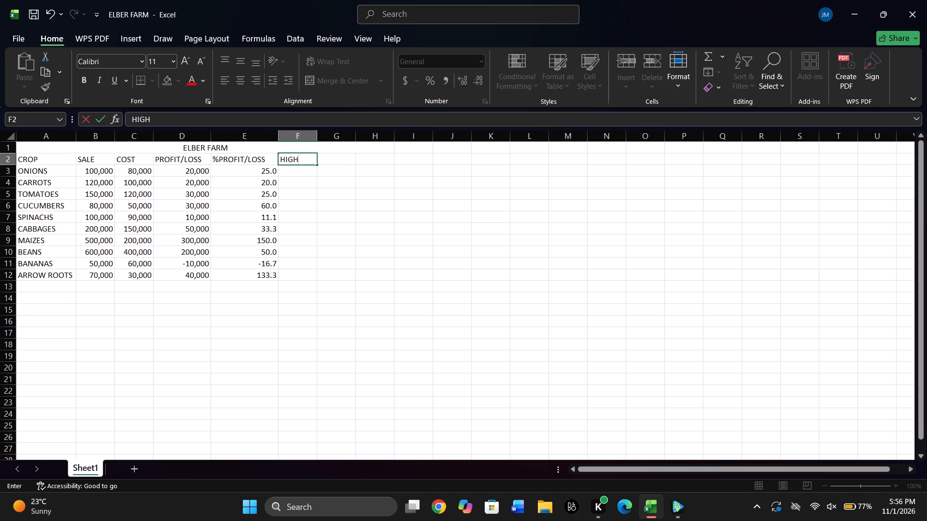
text(EST)
key(space)
text(PROFIT)
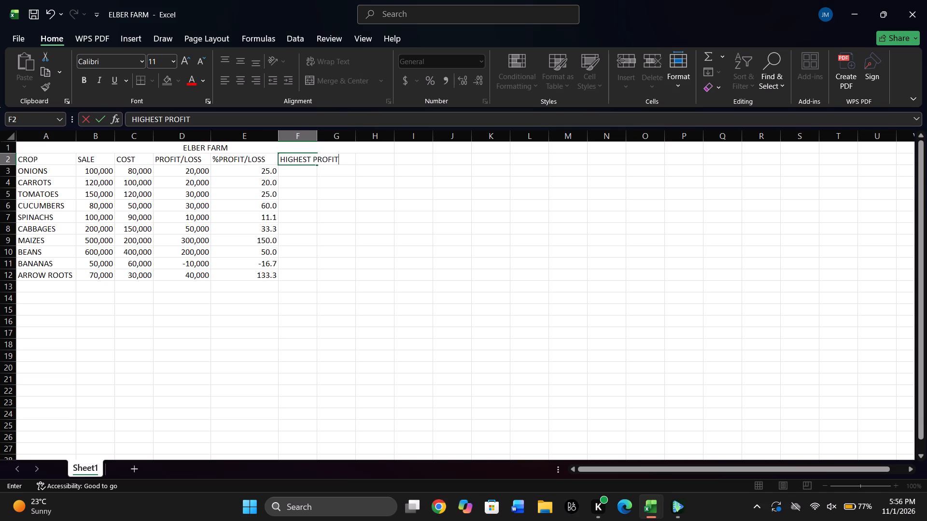
click(327, 170)
click(306, 170)
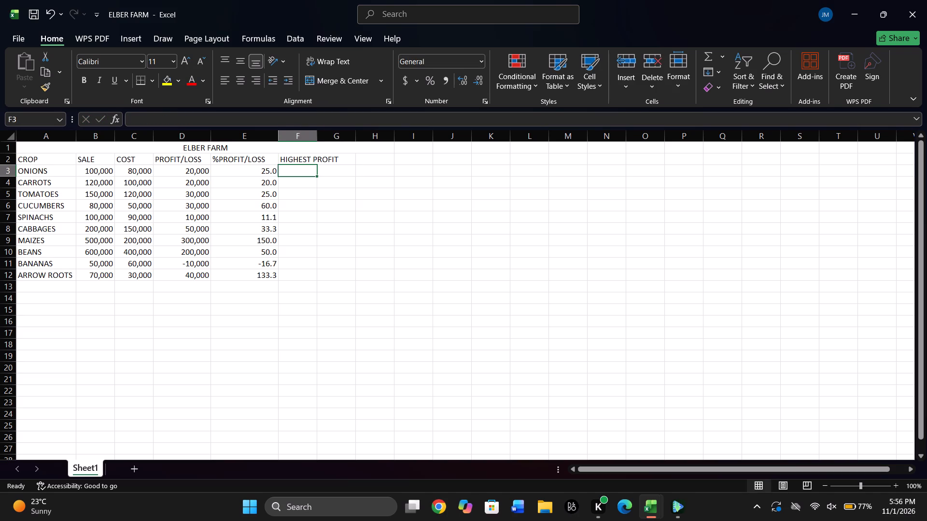
Widen column F so the HIGHEST PROFIT header fits inside it.
click(307, 155)
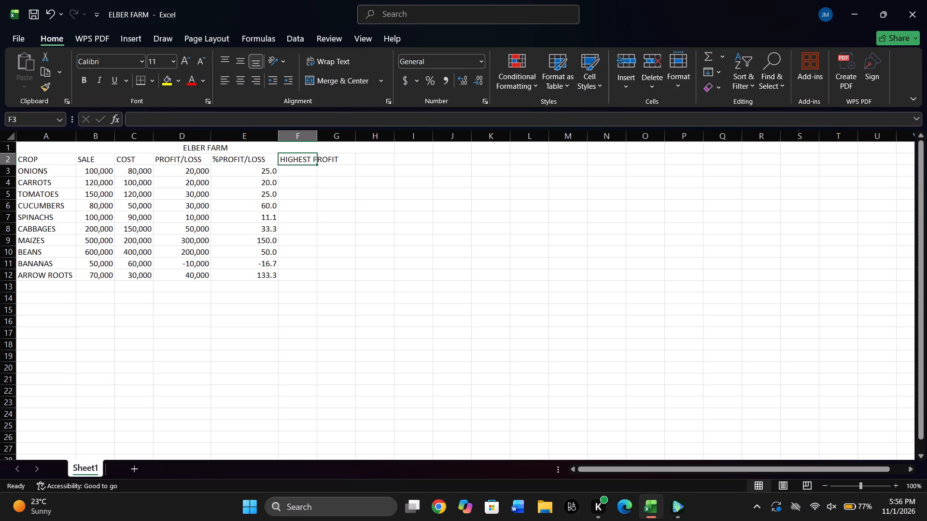
drag(317, 135, 333, 135)
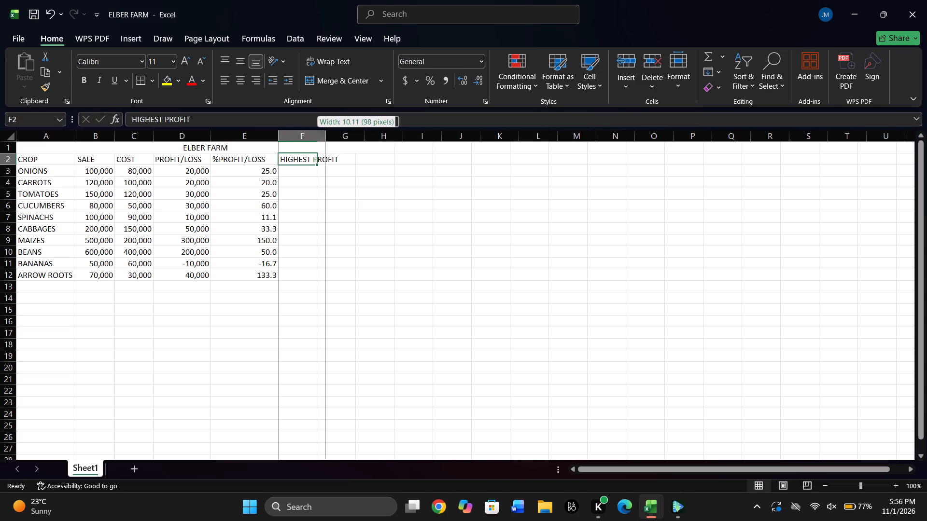
drag(333, 135, 342, 135)
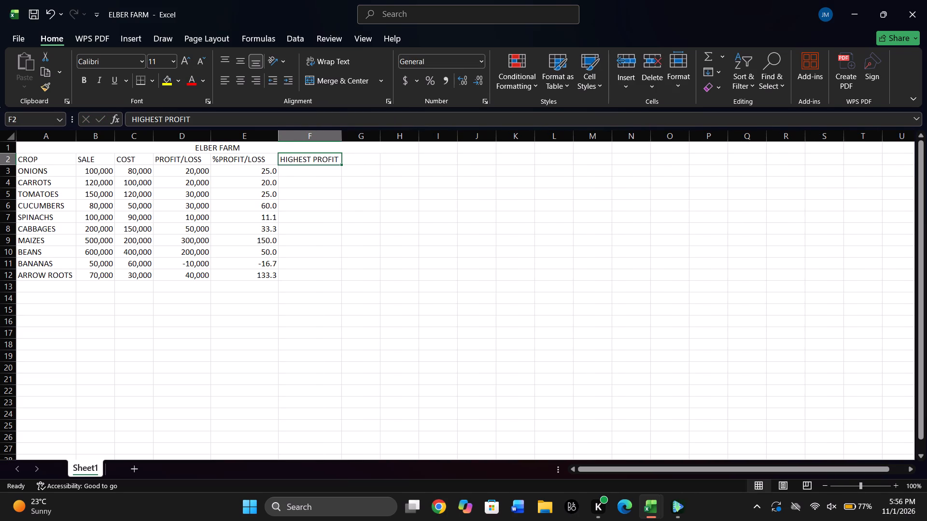
Enter the column header LOWEST PROFIT in G2 and widen column G to fit it.
double_click(367, 157)
text(LOWEST)
key(space)
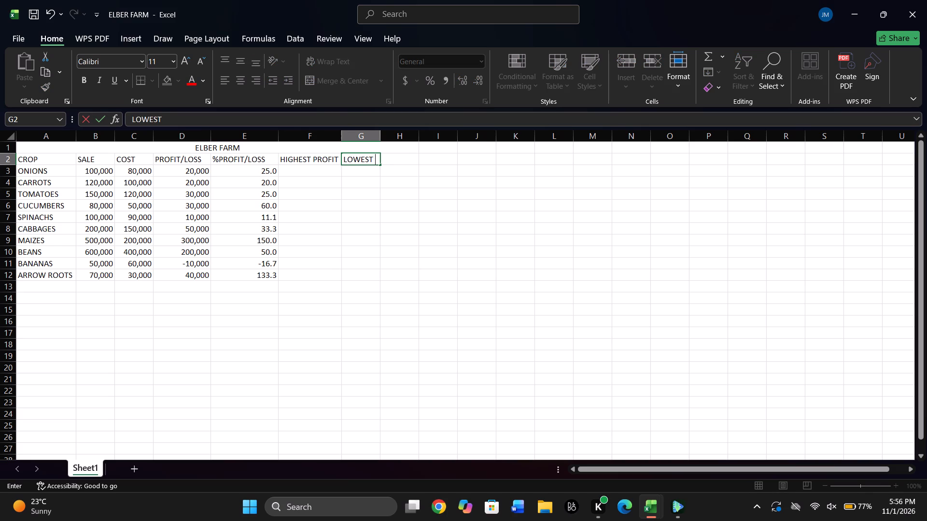
key(p)
click(401, 175)
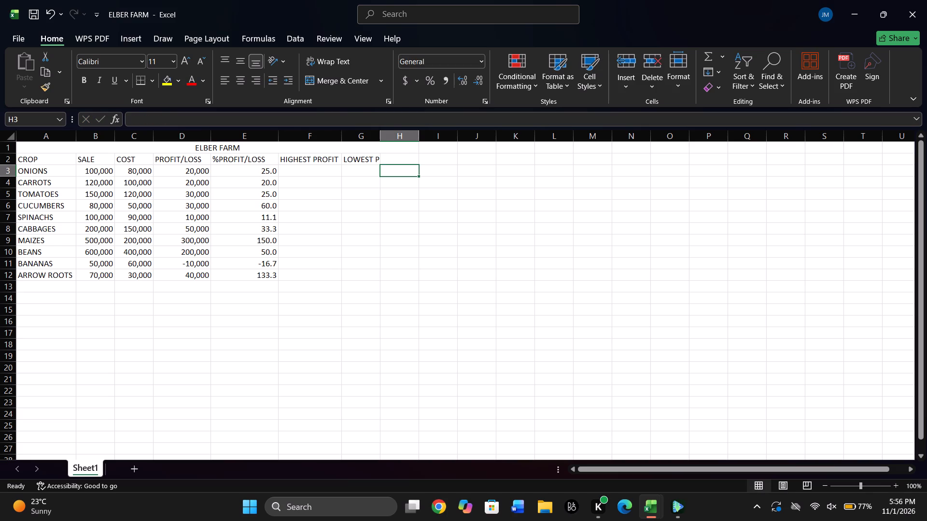
click(369, 161)
drag(379, 136, 407, 138)
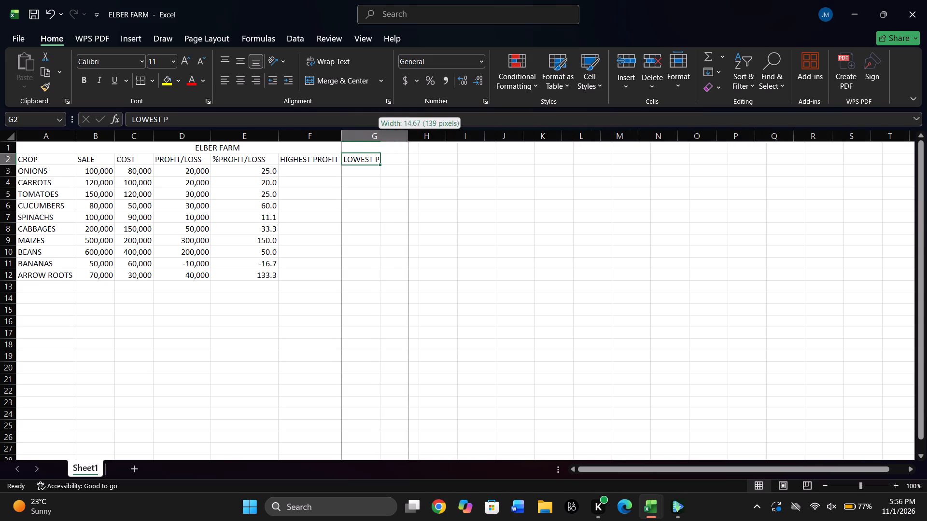
drag(407, 138, 411, 138)
double_click(384, 156)
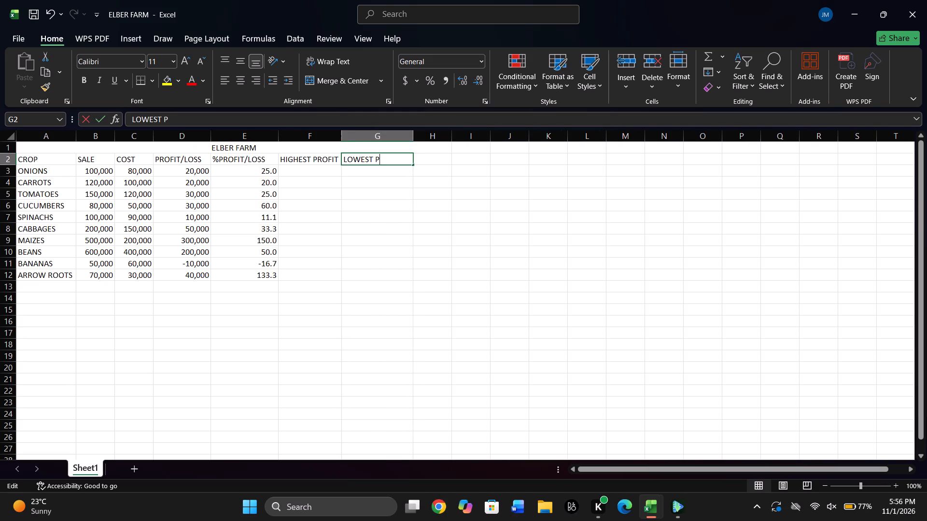
text(ROFGIT)
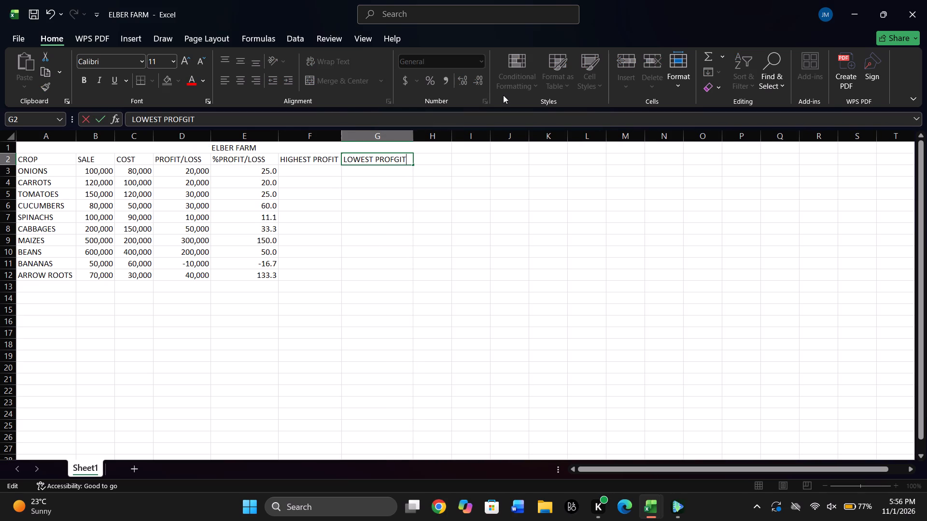
key(BackSpace)
key(BackSpace)
key(BackSpace)
text(IT)
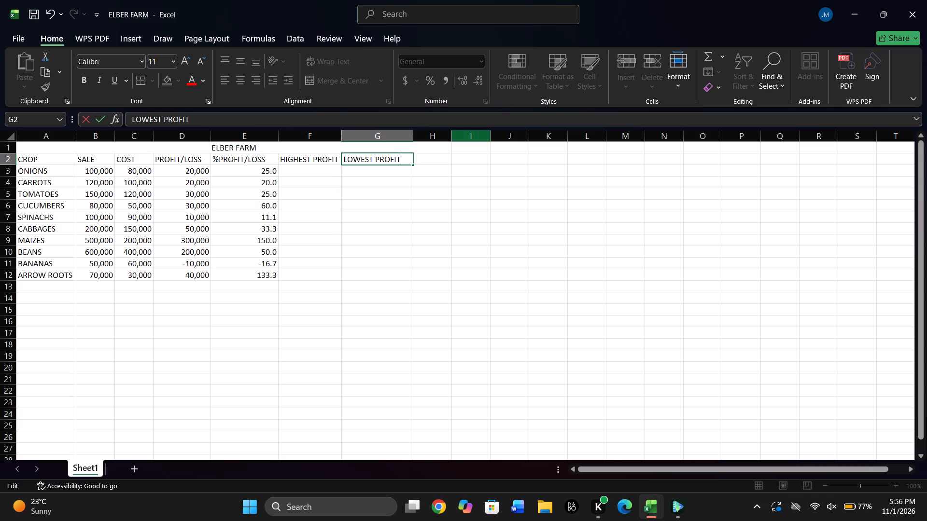
Calculate the highest profit in F3 with the formula =MAX(D3:D12).
double_click(325, 172)
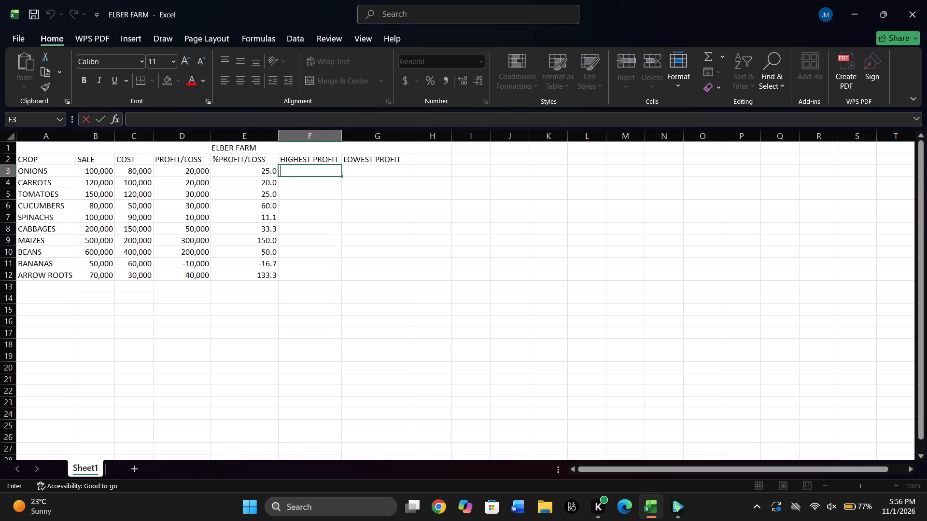
key(equal)
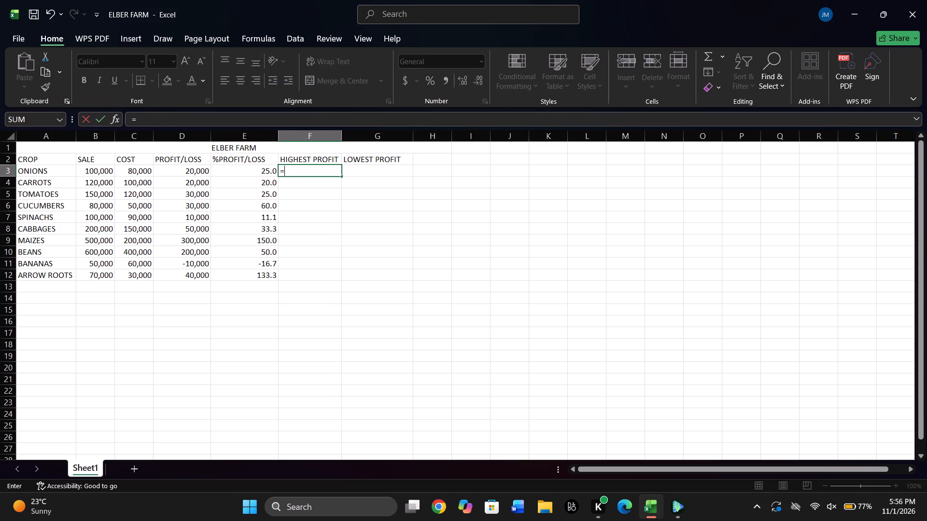
text(MAX)
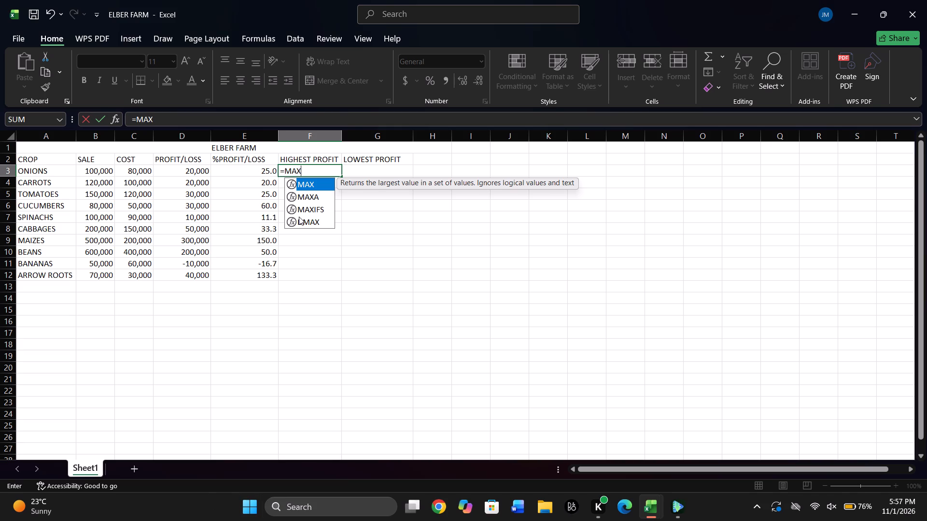
key(shift+parenleft)
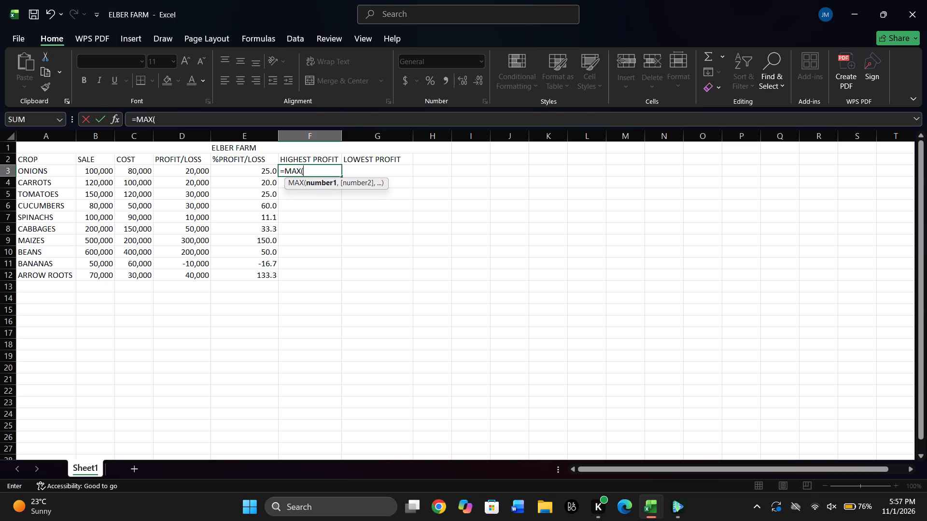
click(173, 169)
drag(173, 169, 193, 267)
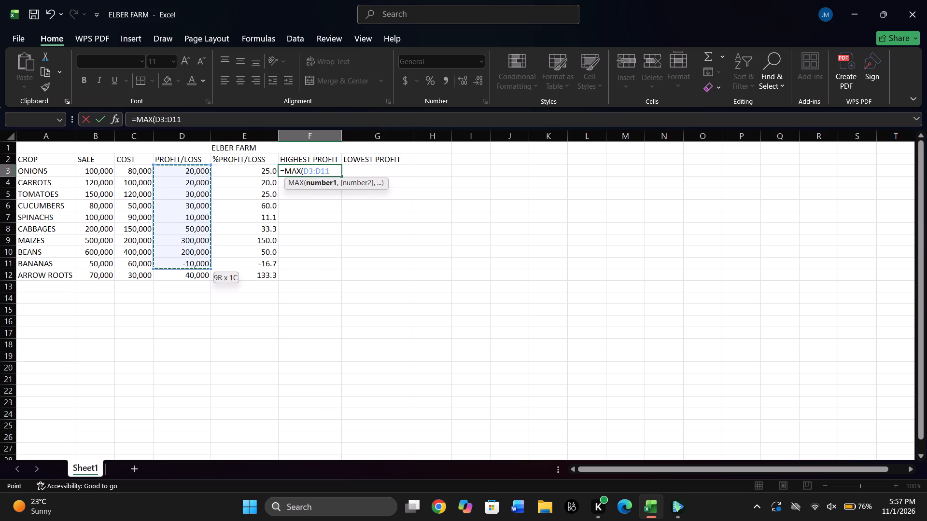
drag(193, 267, 195, 273)
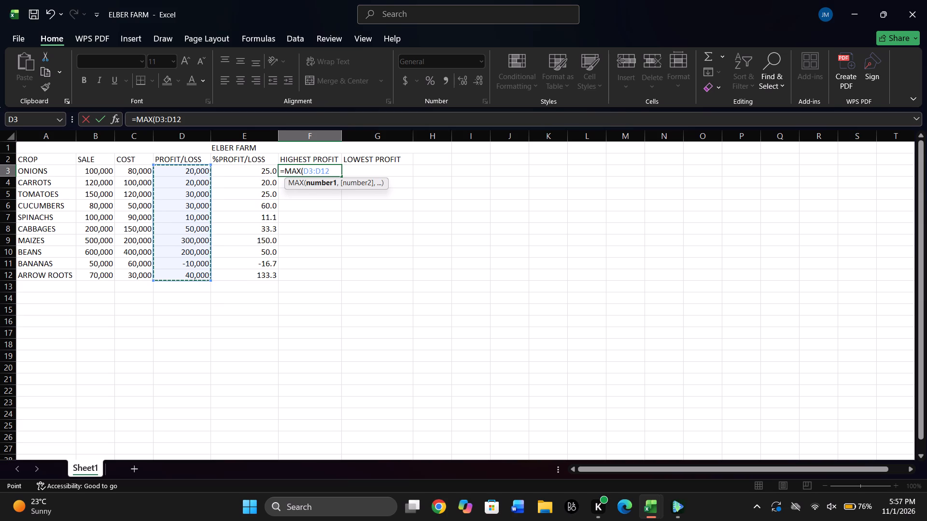
key(shift+parenright)
key(Return)
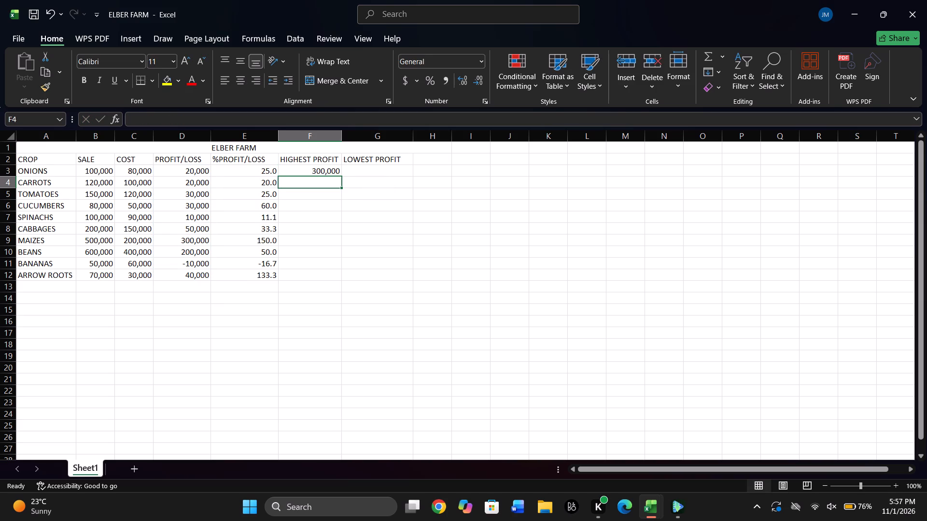
Calculate the lowest profit in G3 with the formula =MIN(D3:D12).
double_click(361, 169)
key(equal)
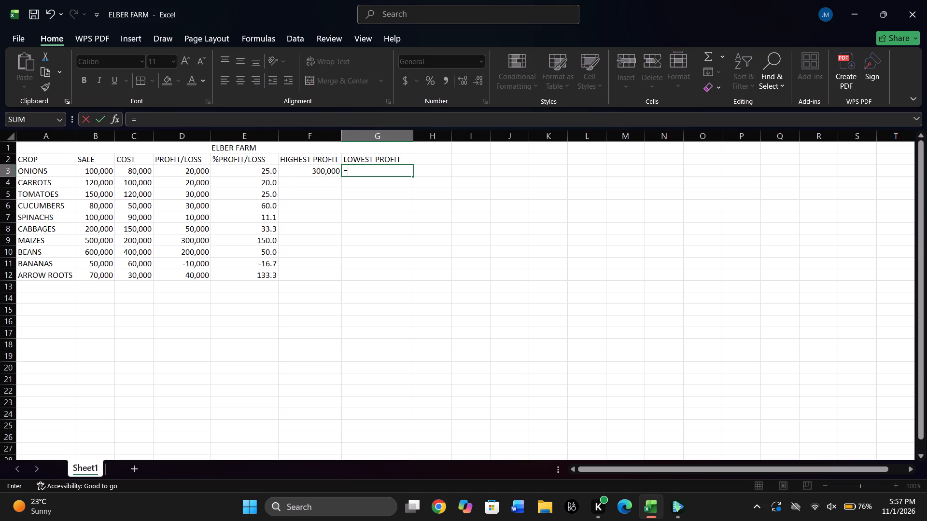
key(m)
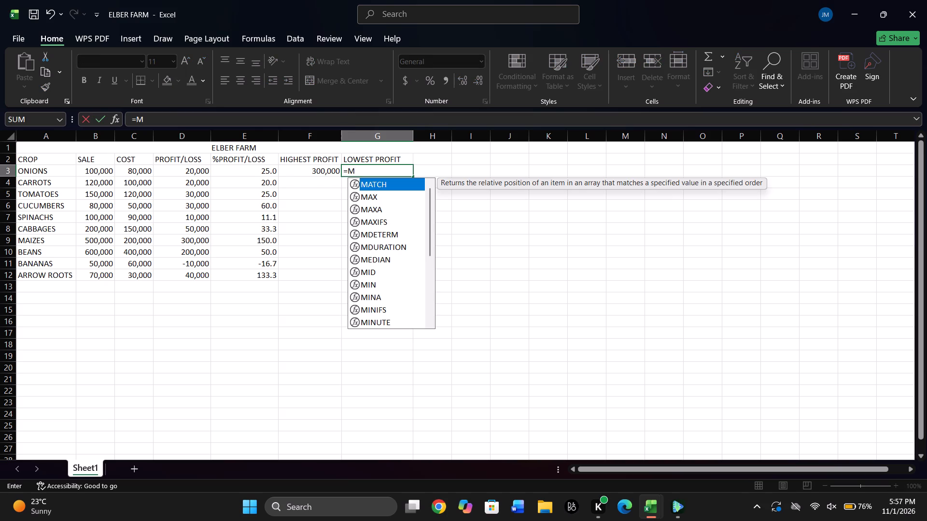
text(IN)
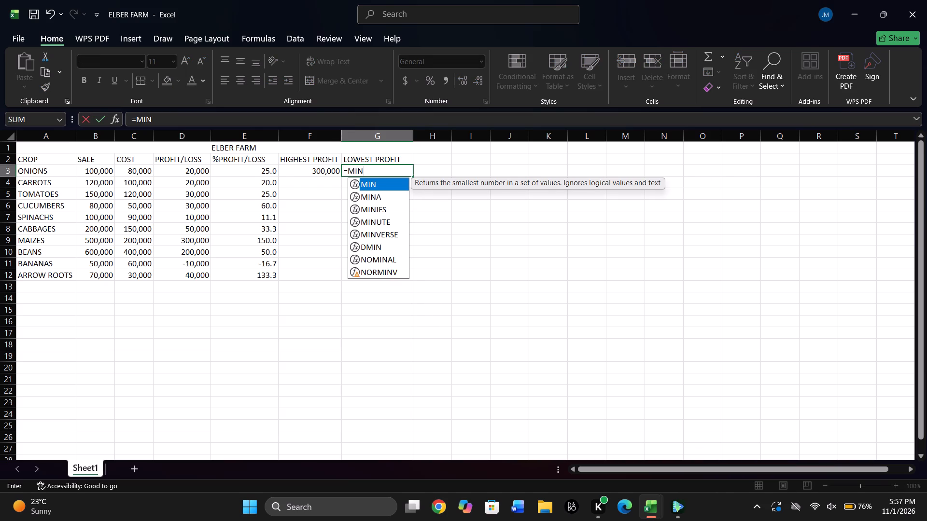
key(shift+parenleft)
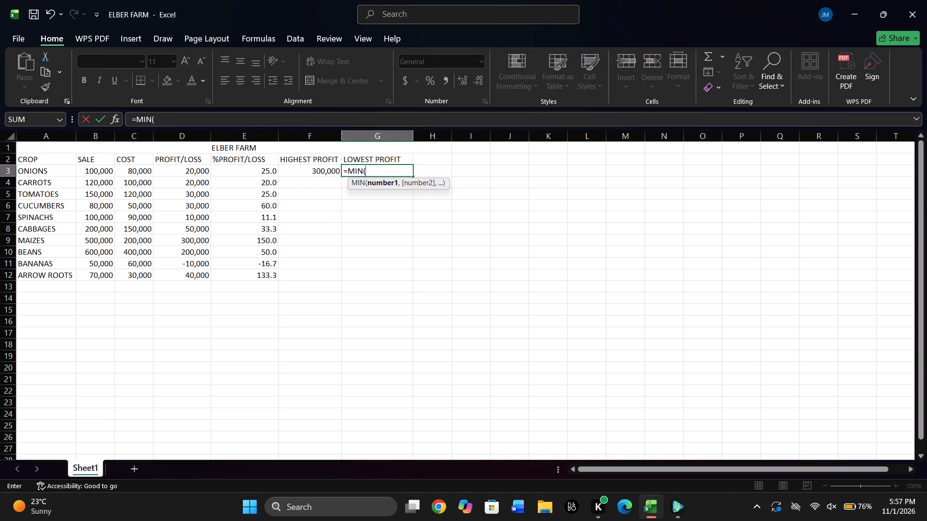
click(196, 171)
drag(196, 171, 197, 233)
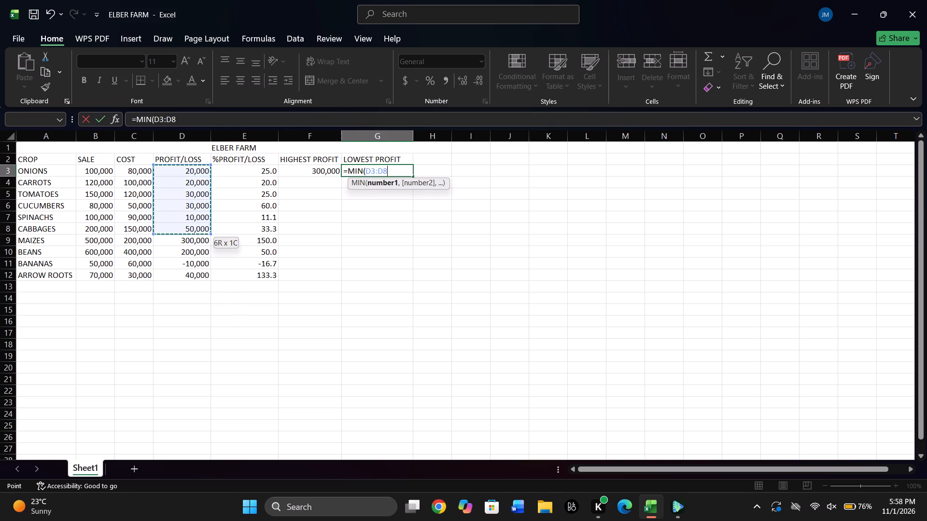
drag(197, 233, 197, 267)
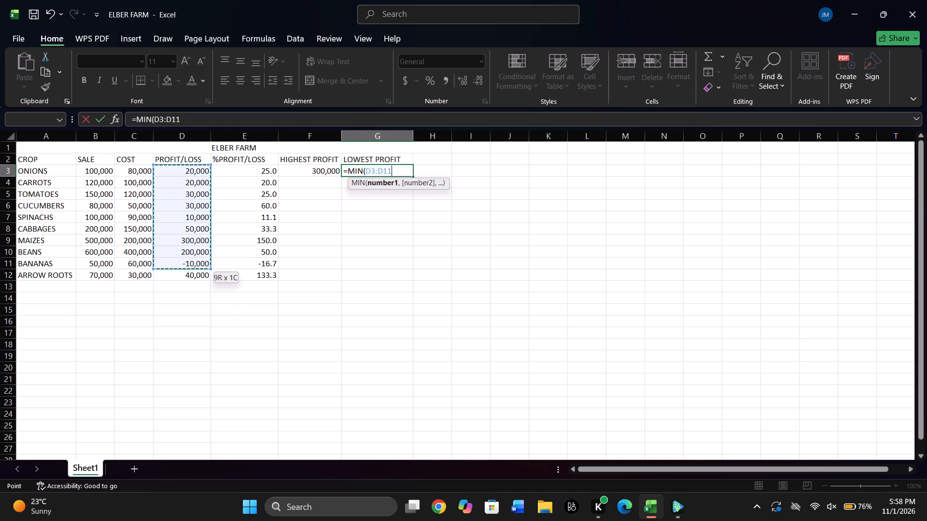
drag(197, 267, 201, 276)
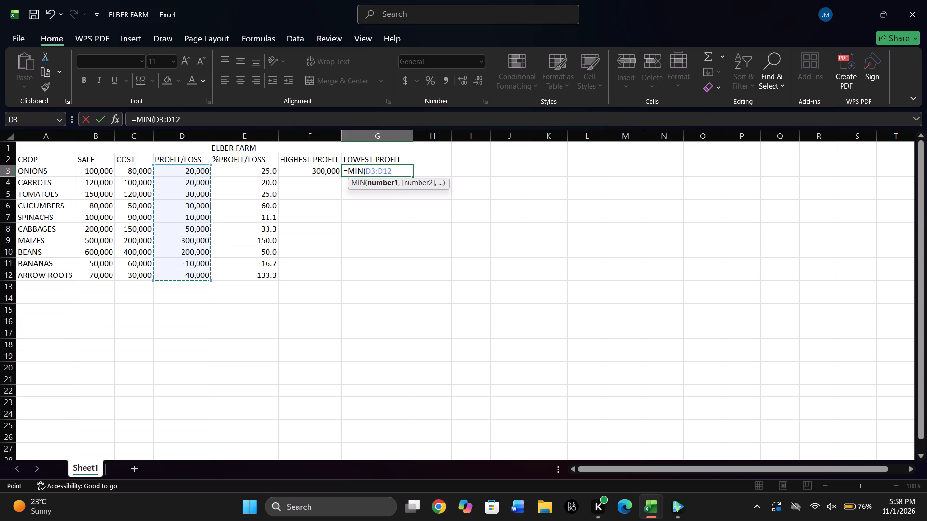
key(shift+parenright)
key(Return)
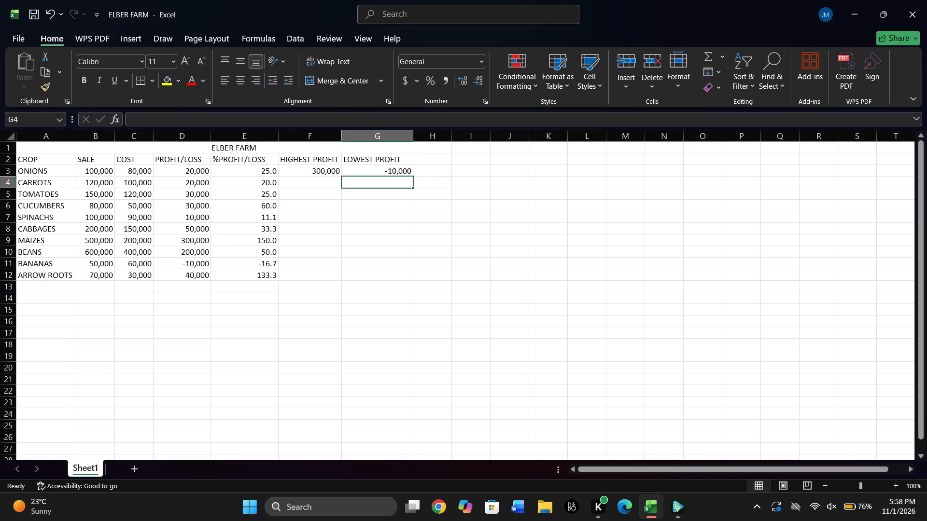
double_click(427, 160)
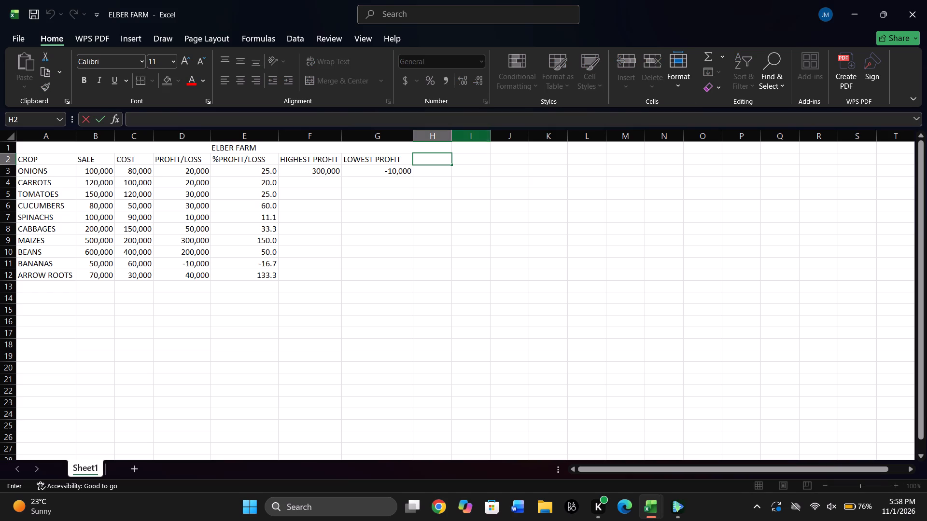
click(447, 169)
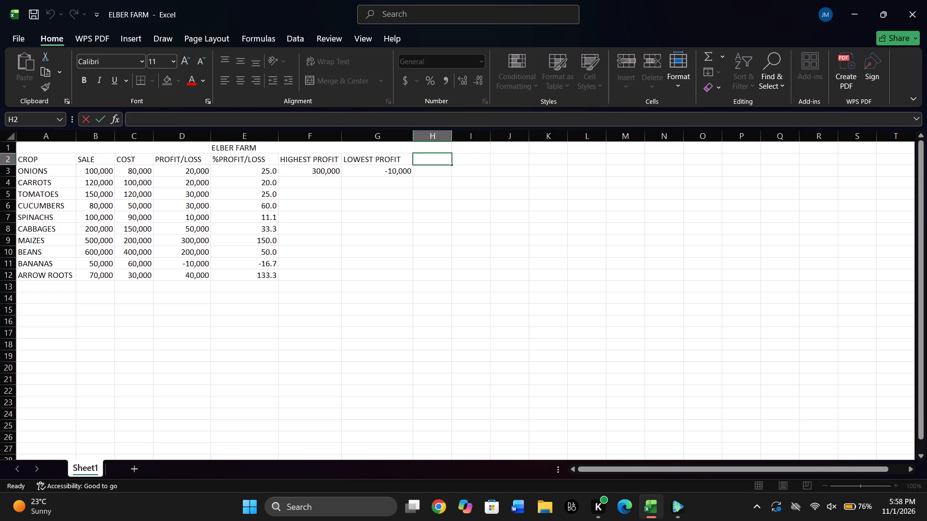
Unmerge the ELBER FARM title row, then merge and center the title across only A1:G1.
click(314, 149)
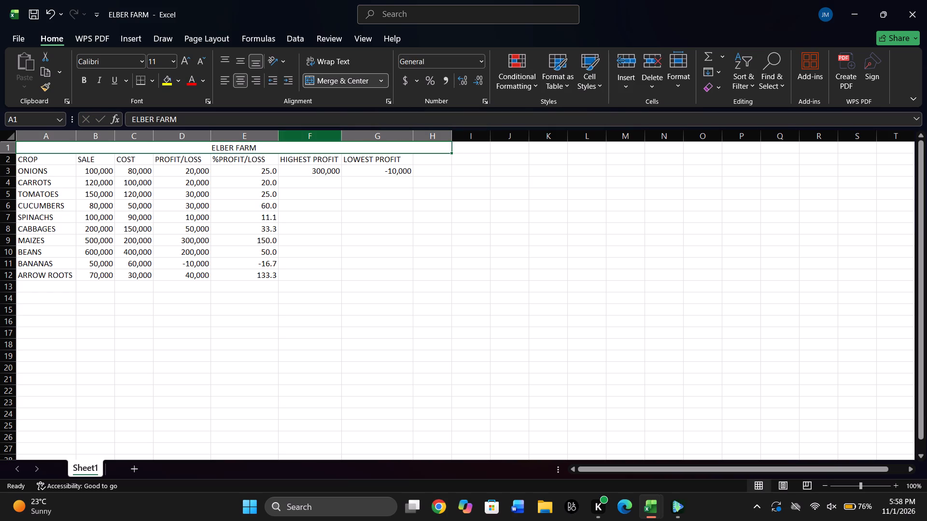
click(318, 75)
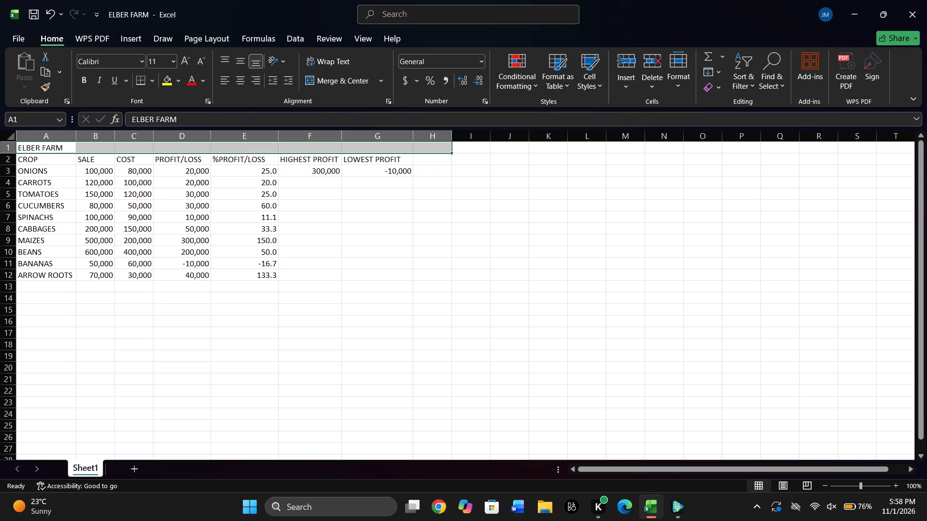
click(357, 147)
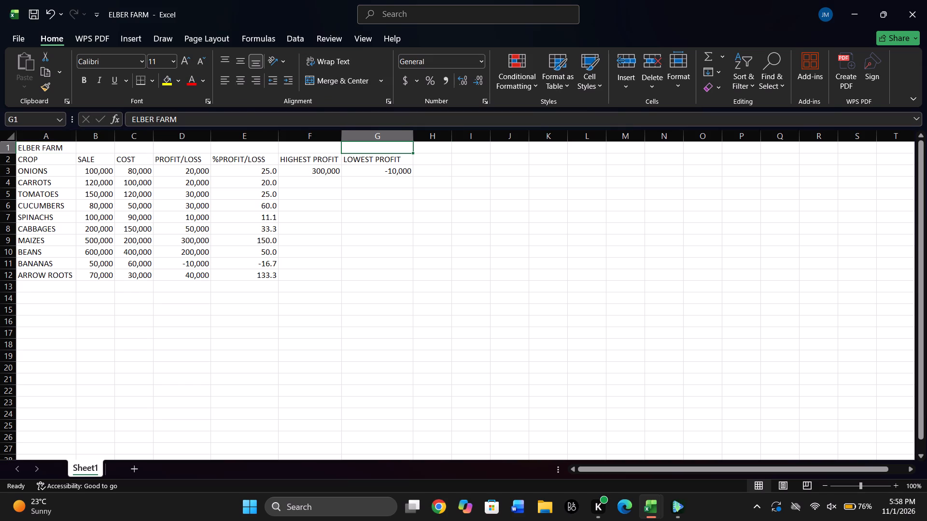
drag(61, 149, 308, 151)
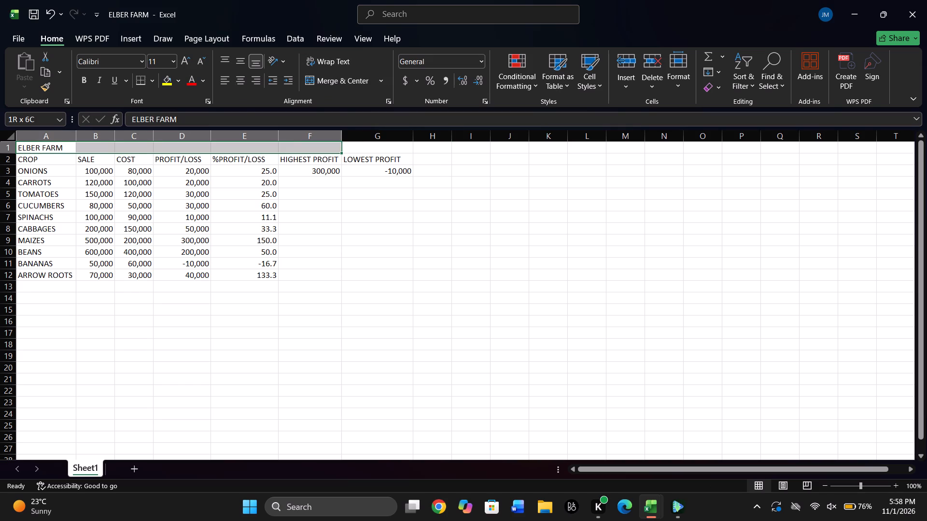
drag(308, 151, 363, 149)
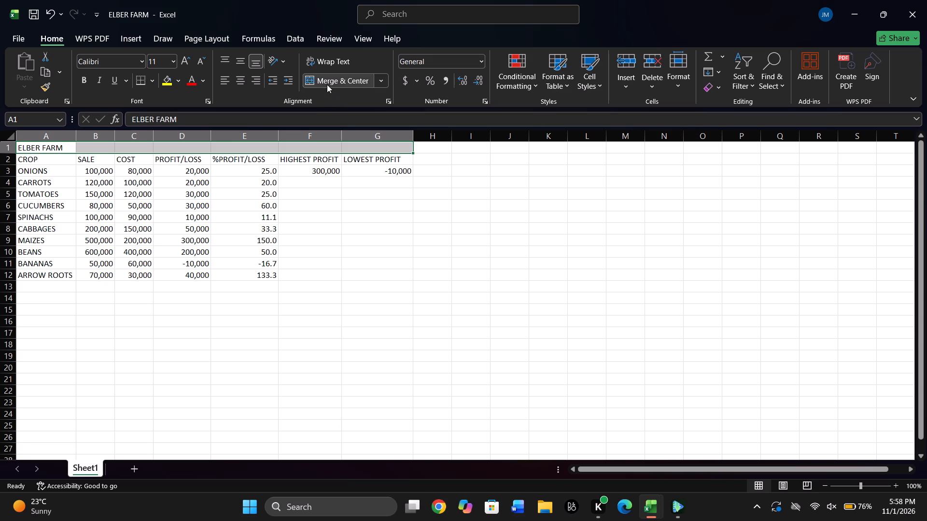
click(325, 83)
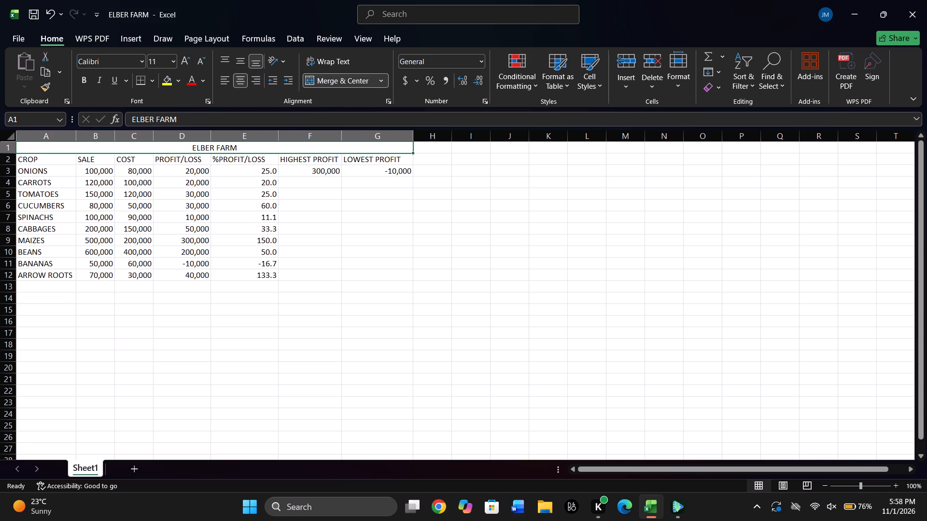
Enter the row label TOTAL in A13, below ARROW ROOTS.
double_click(49, 283)
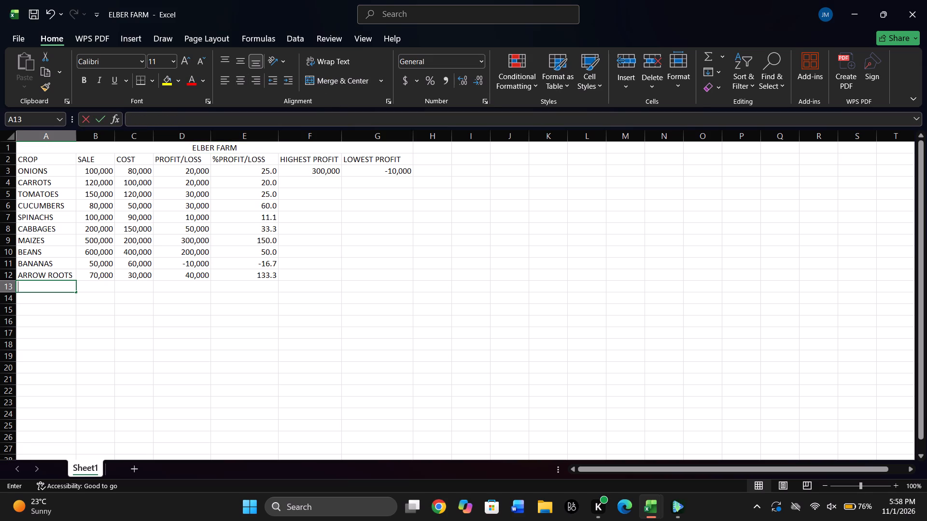
text(TOTAL)
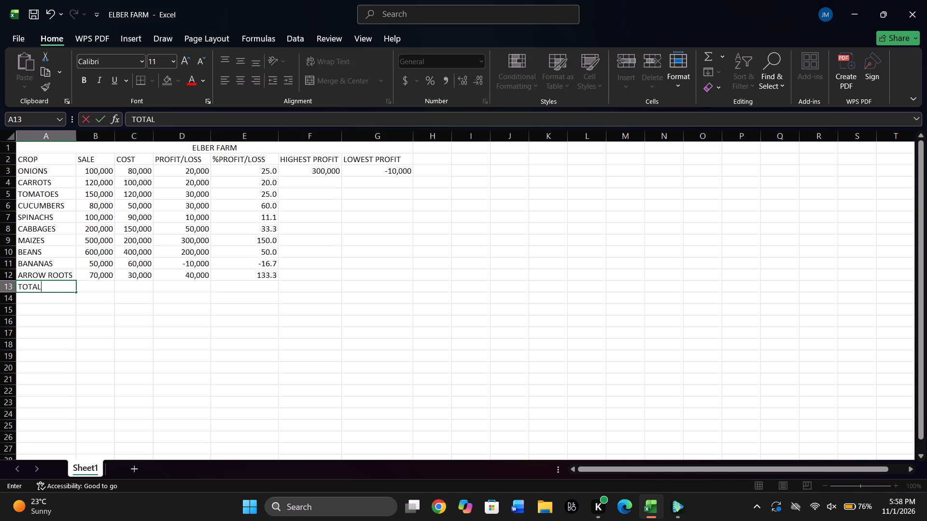
Calculate the total of the SALE column in B13 with the formula =SUM(B3:B12).
click(93, 286)
key(equal)
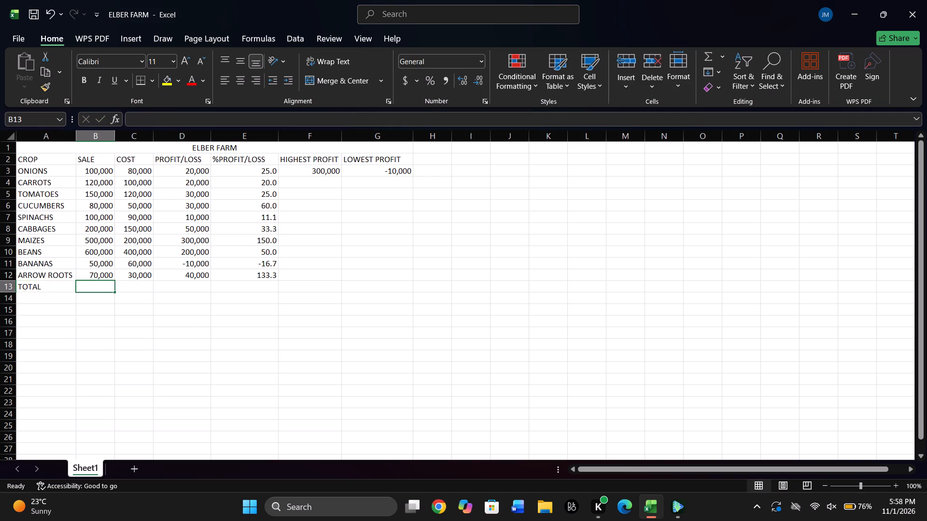
text(SUM)
key(shift+parenleft)
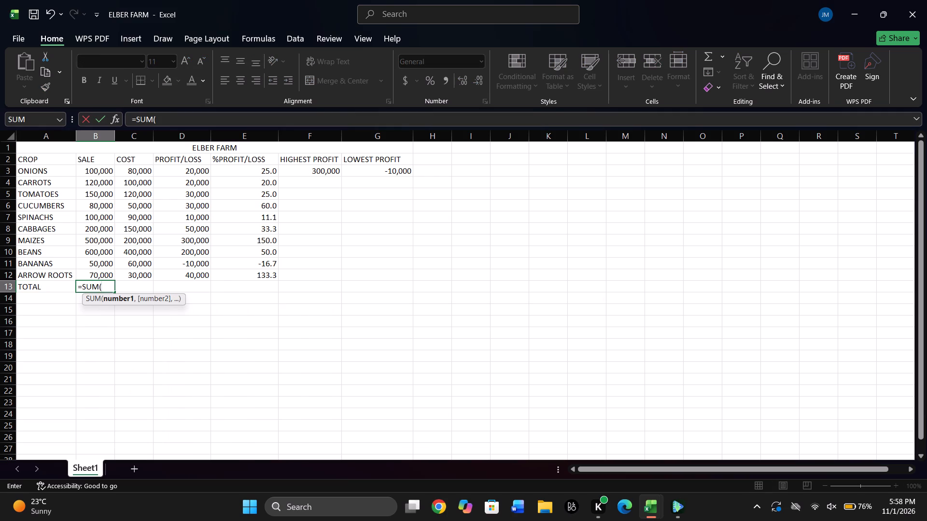
click(98, 168)
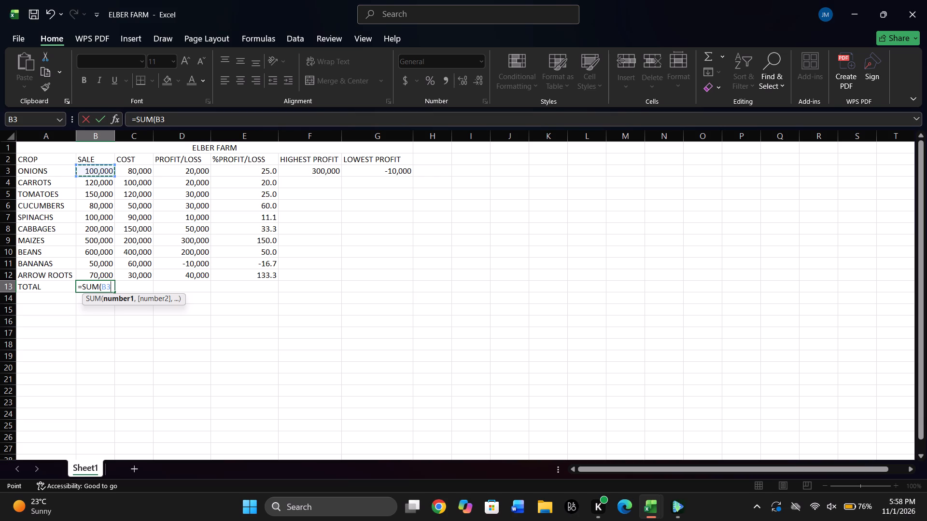
drag(98, 168, 98, 173)
drag(98, 173, 100, 277)
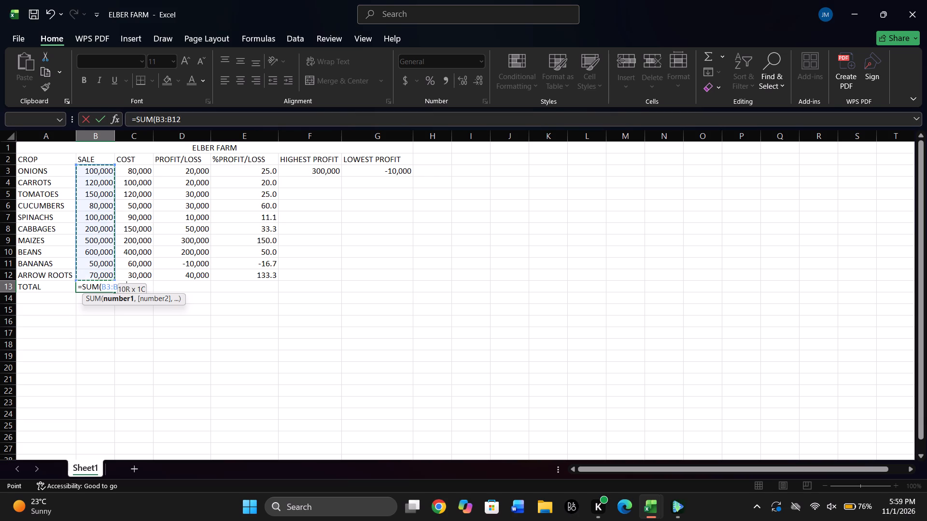
drag(100, 277, 99, 276)
key(shift+parenright)
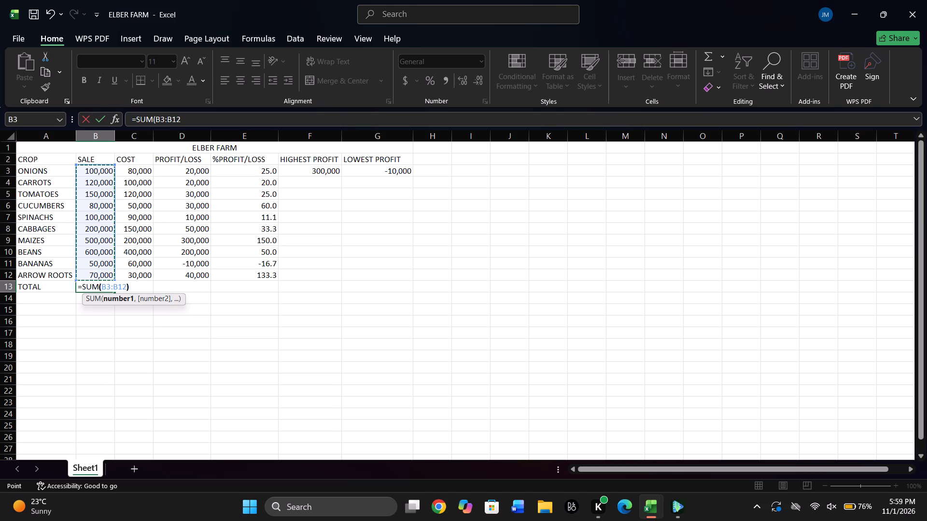
key(Return)
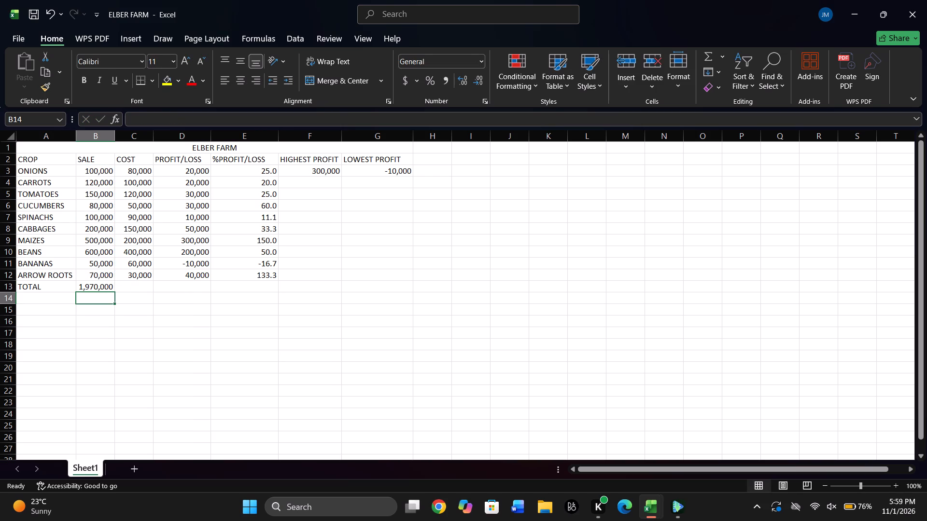
Fill the total formula from B13 across to C13 and D13 for the COST and PROFIT/LOSS columns.
click(97, 283)
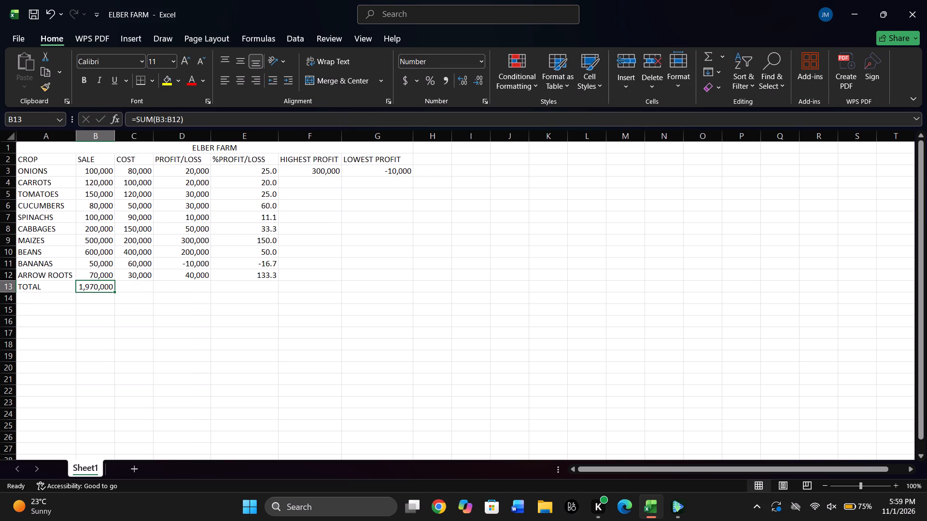
drag(113, 291, 128, 291)
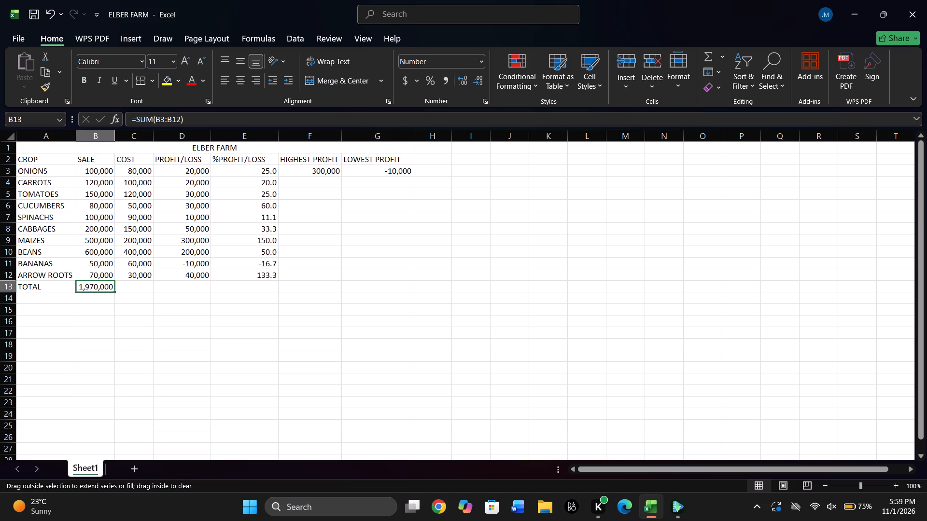
drag(128, 291, 155, 291)
drag(155, 291, 192, 288)
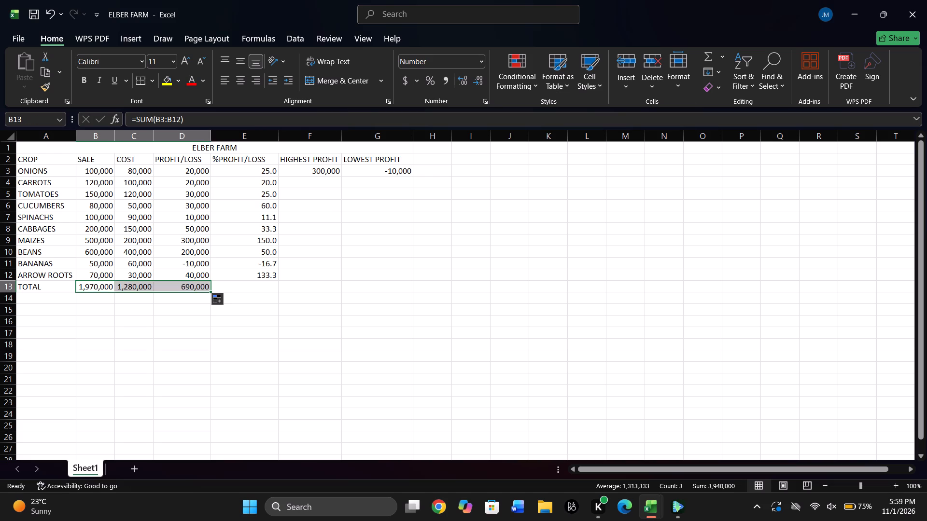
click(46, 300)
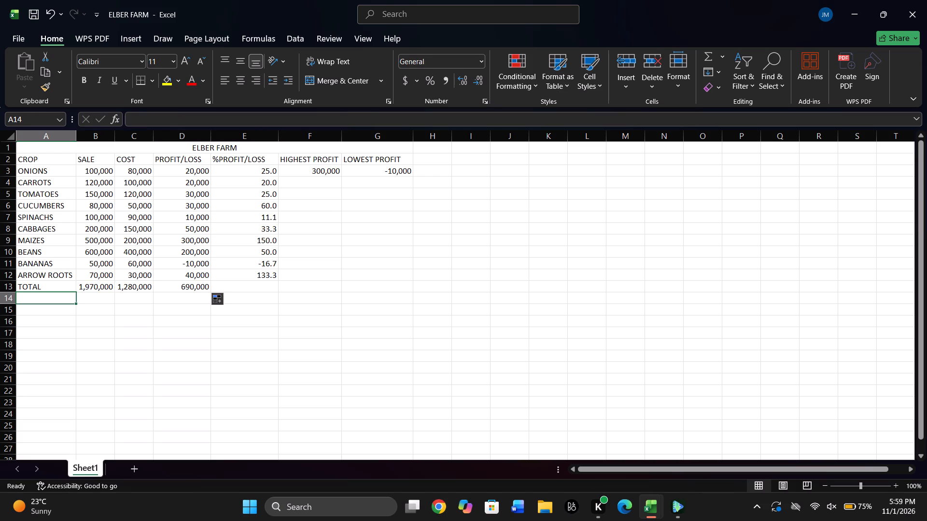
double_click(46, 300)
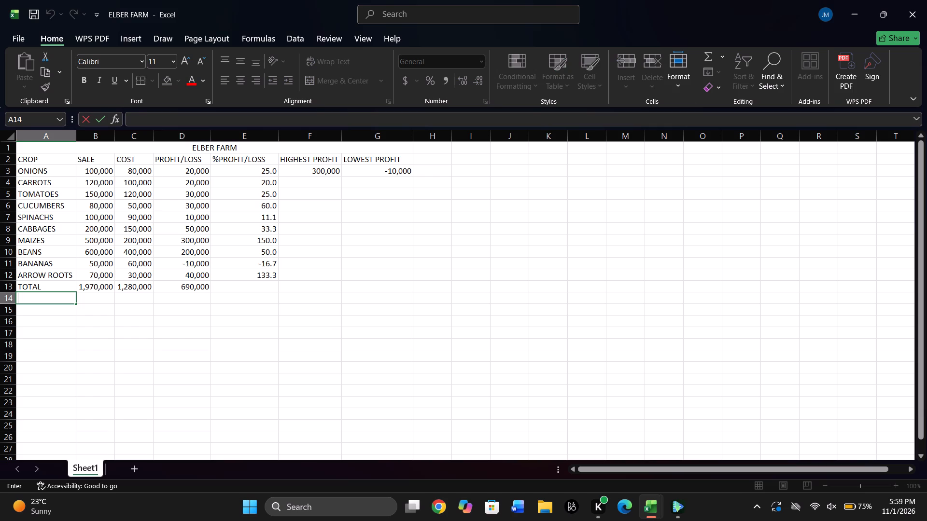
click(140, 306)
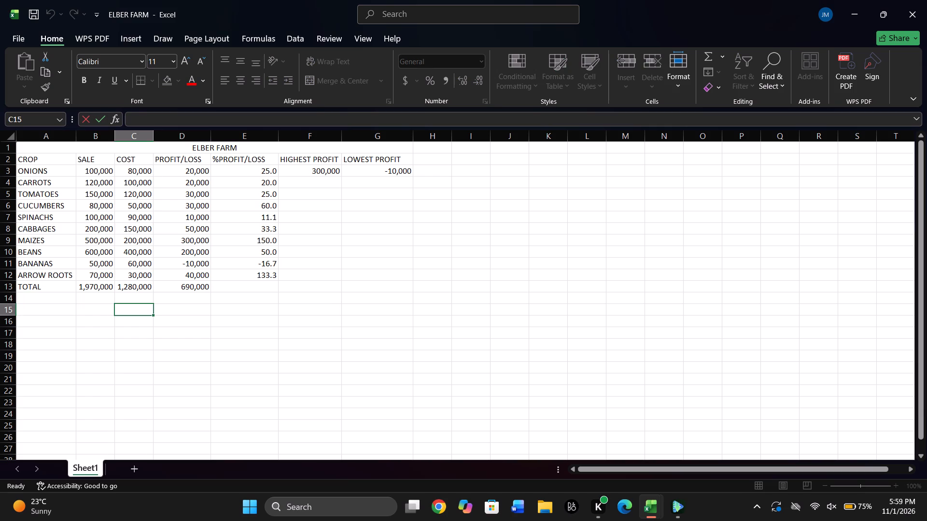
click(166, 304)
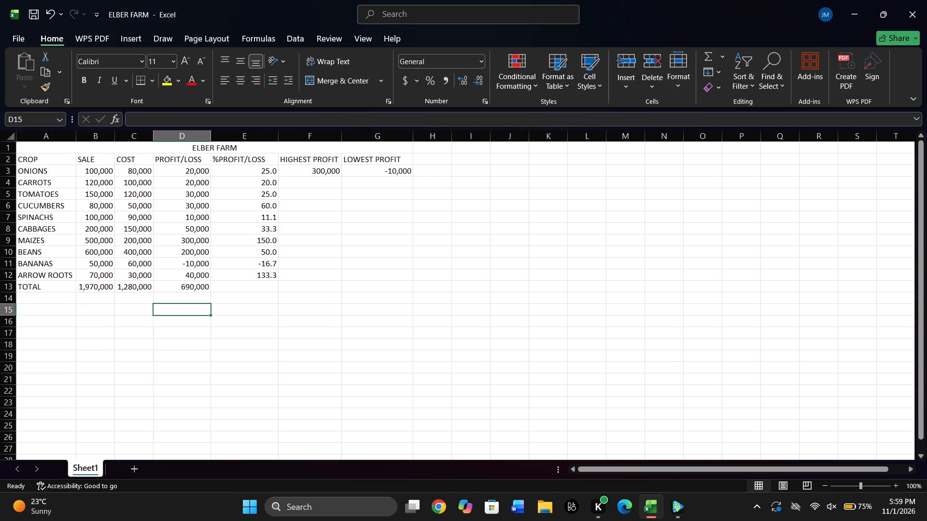
Enter the row label MEAN in A14, below TOTAL.
click(40, 150)
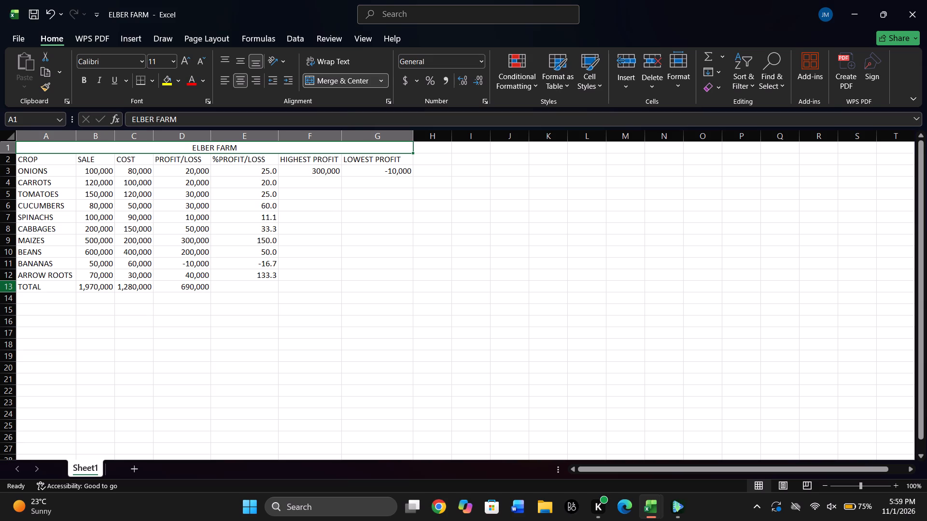
double_click(34, 297)
key(m)
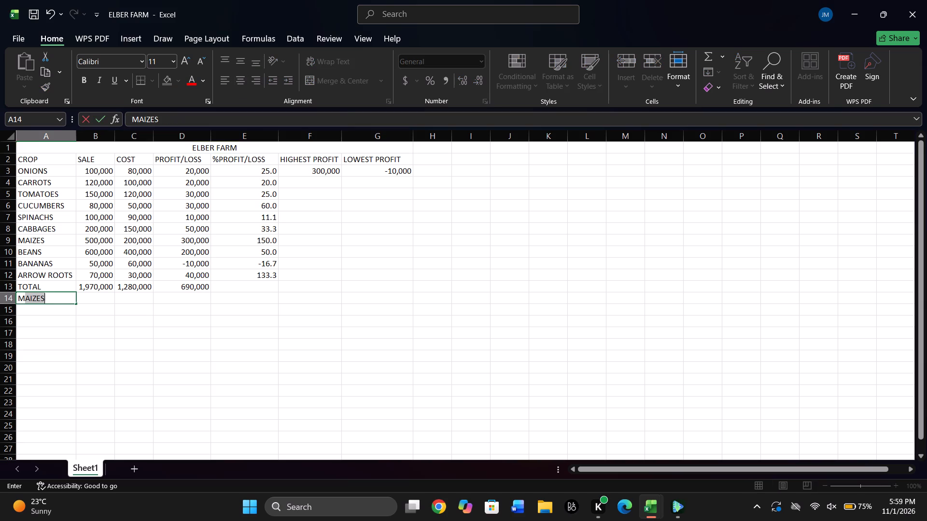
text(EAN)
Enter the formula =(B1310) in B14, in the SALE column of the MEAN row.
double_click(91, 299)
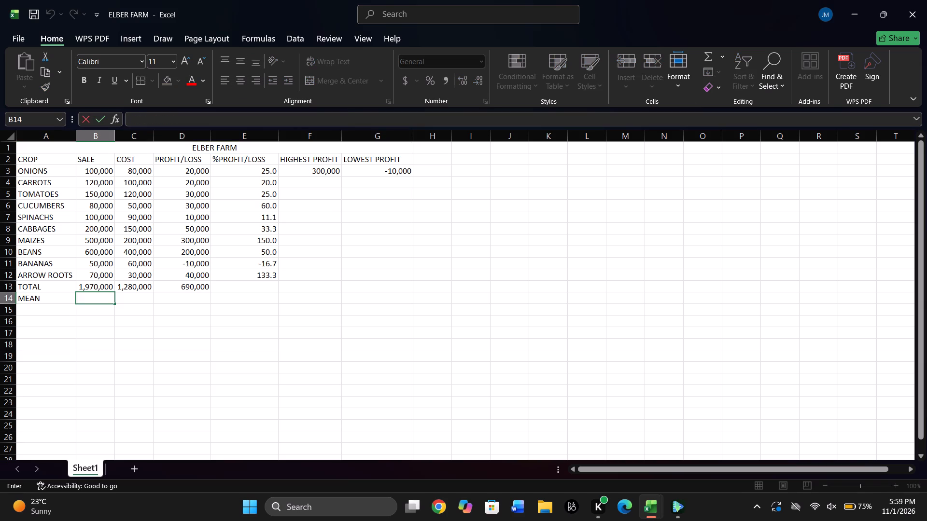
key(equal)
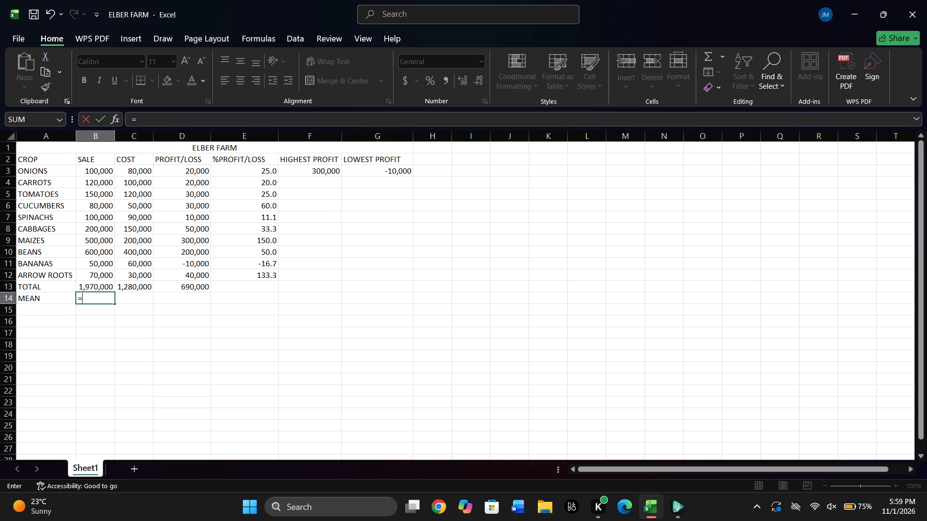
key(shift+parenleft)
click(95, 173)
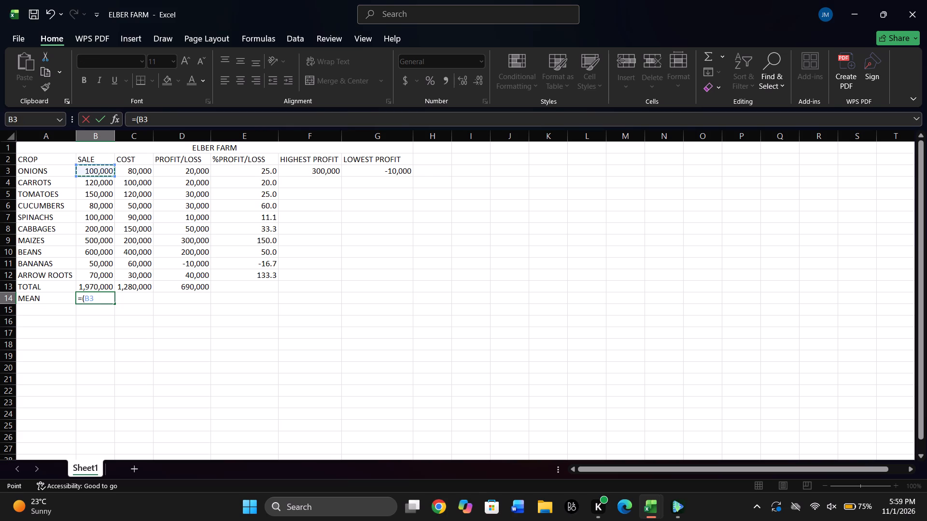
key(BackSpace)
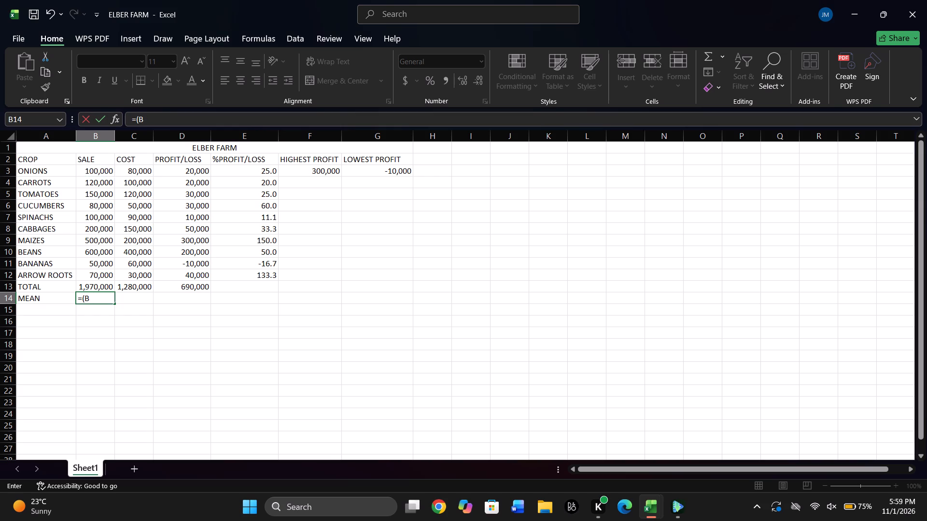
click(95, 173)
key(BackSpace)
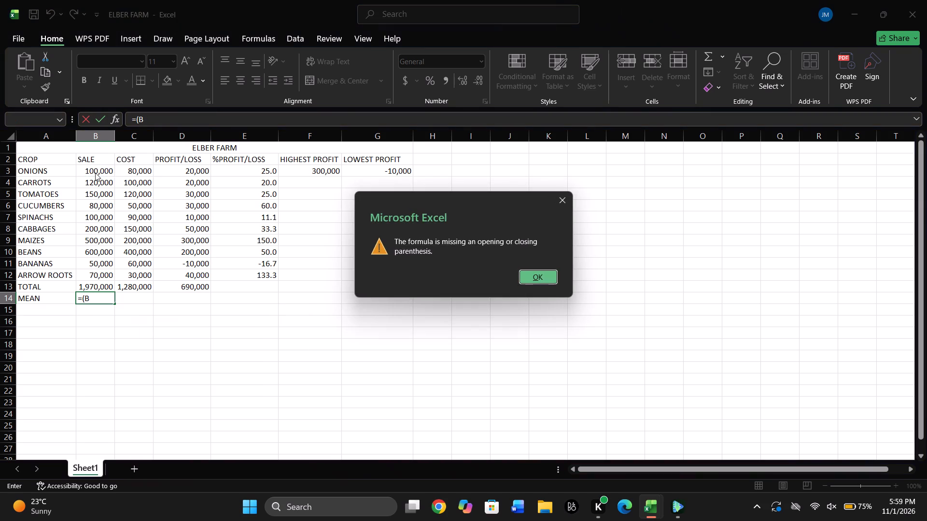
click(562, 201)
key(BackSpace)
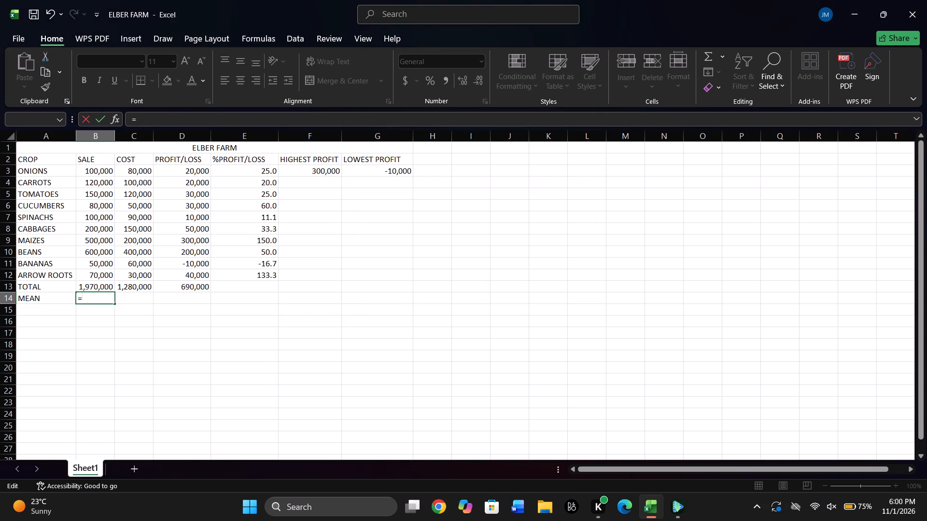
key(shift+parenleft)
click(100, 288)
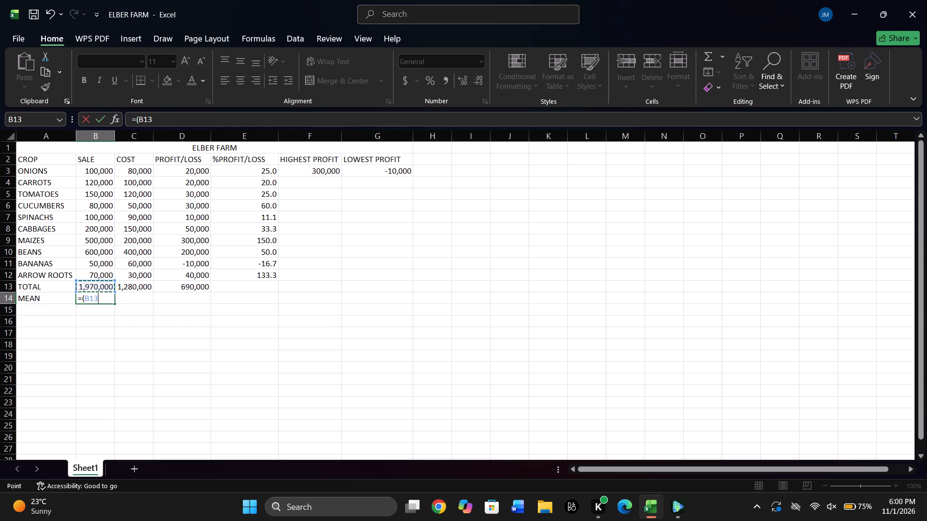
text(10)
key(shift+parenright)
key(Return)
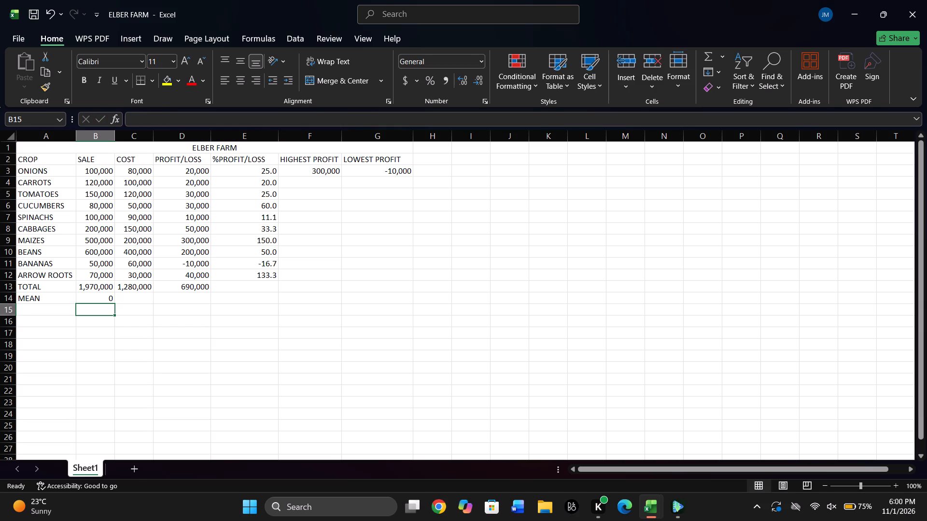
Extend the row label in A14 to read MEAN/AVERAGE.
double_click(56, 302)
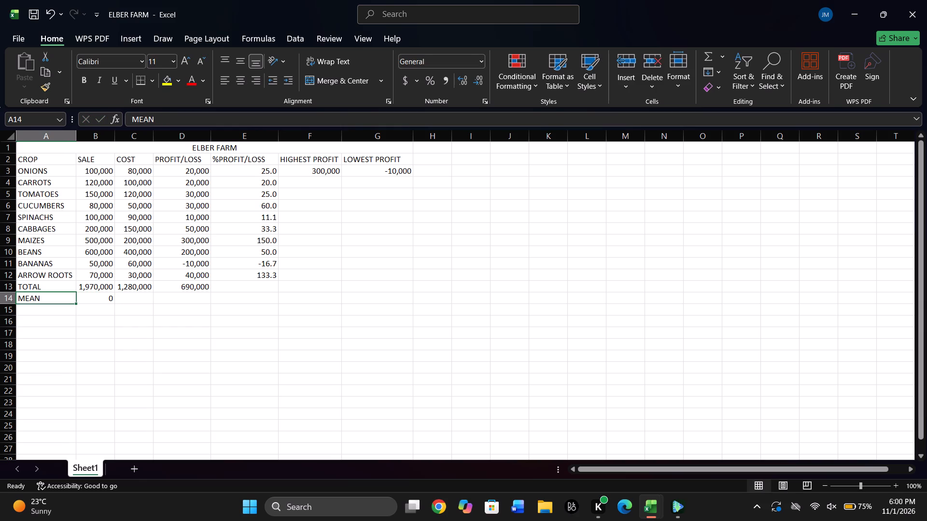
double_click(47, 299)
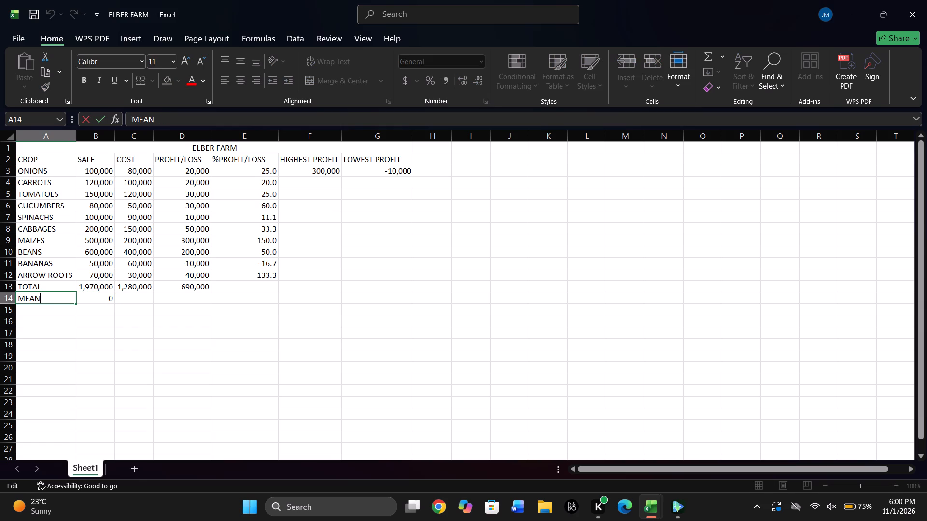
key(period)
key(BackSpace)
key(slash)
text(AVW)
key(BackSpace)
text(ERAGE)
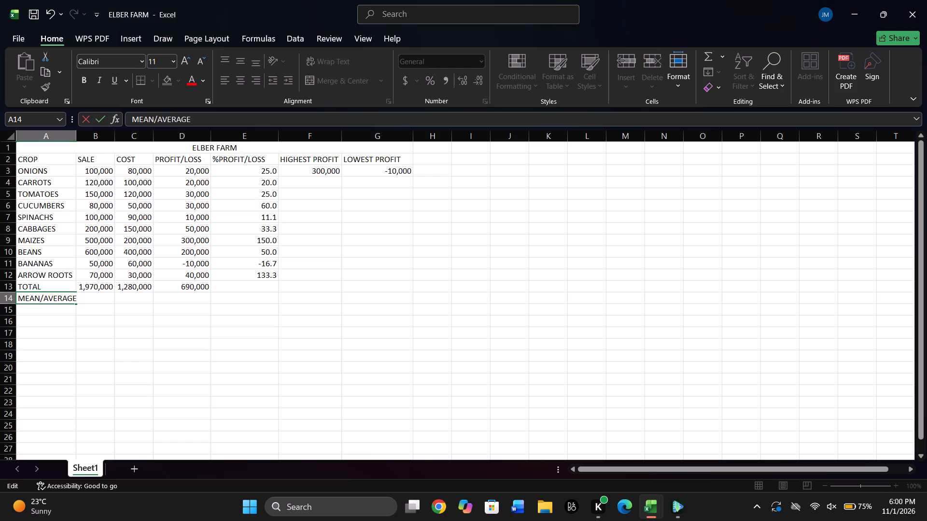
click(43, 312)
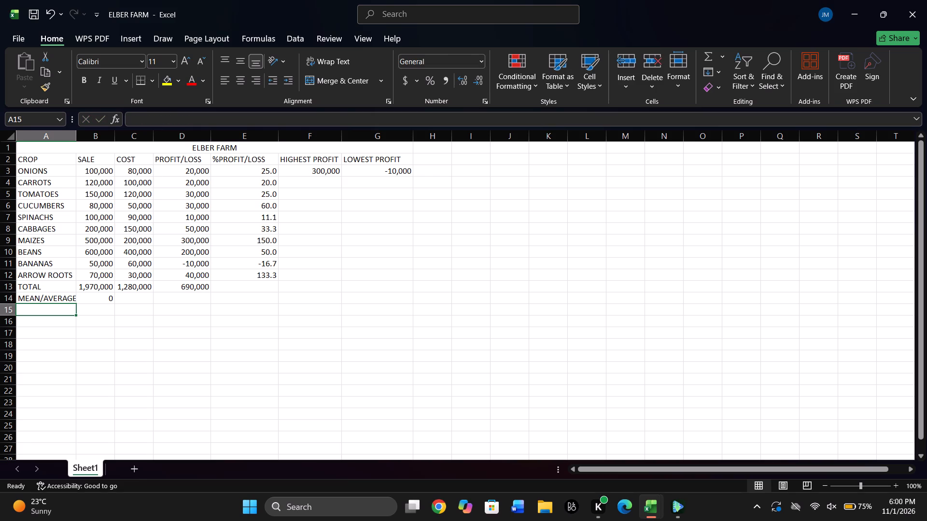
Widen column A slightly so the MEAN/AVERAGE label fits inside its cell.
drag(76, 132, 81, 132)
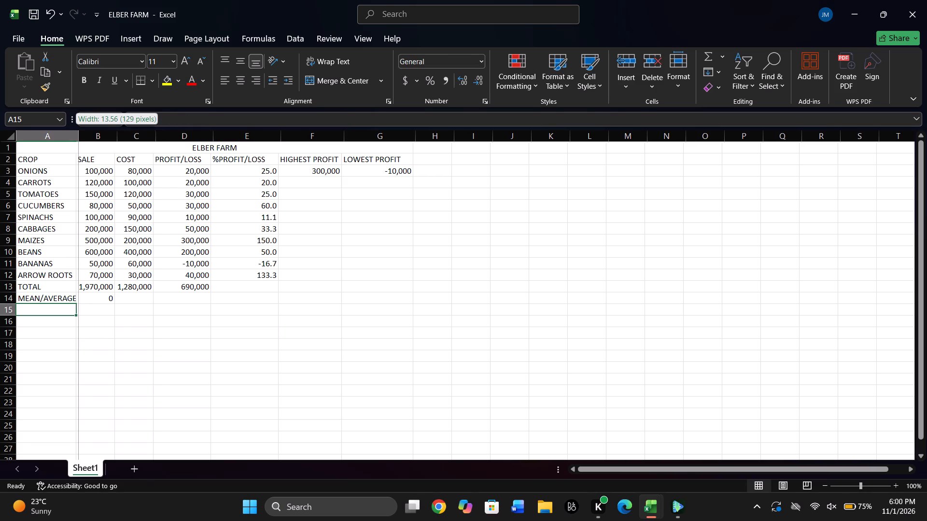
drag(81, 132, 84, 132)
Correct the SALE mean formula in B14 to =(B13/10).
click(110, 295)
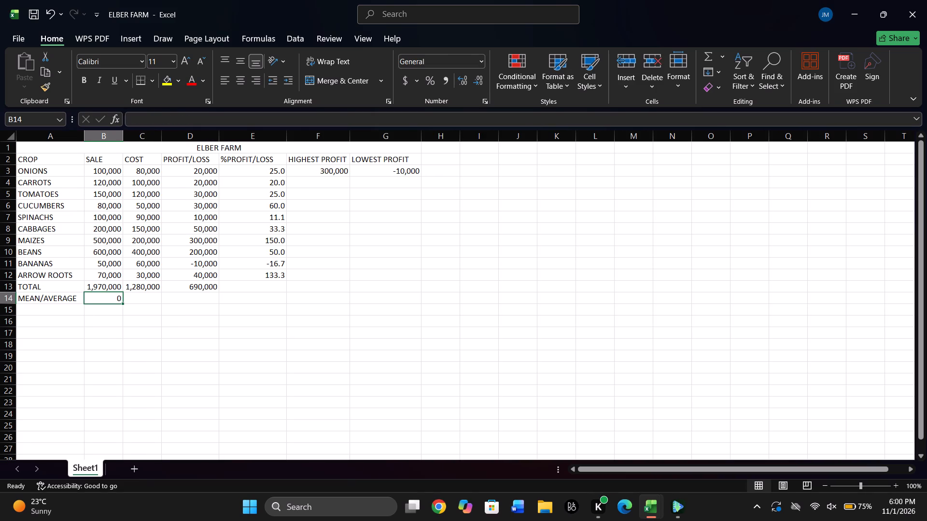
double_click(110, 295)
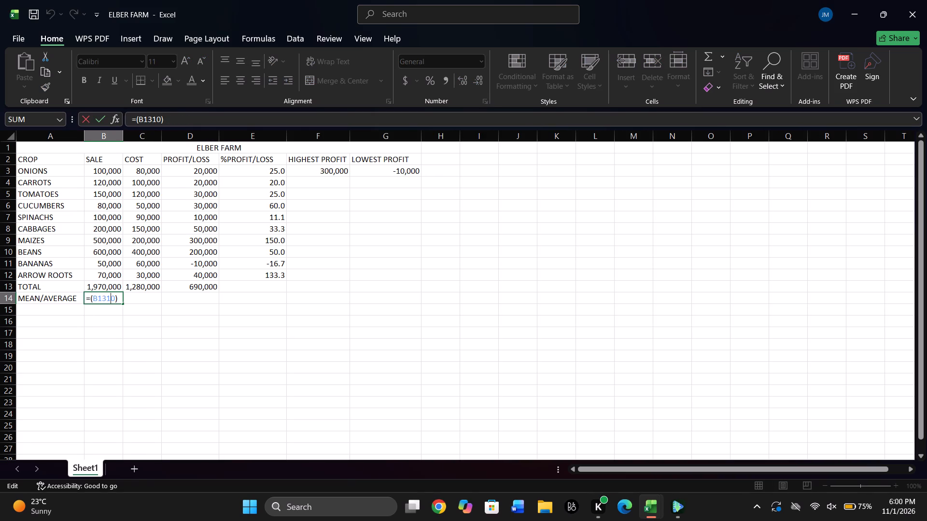
click(105, 300)
key(period)
key(BackSpace)
key(slash)
key(Return)
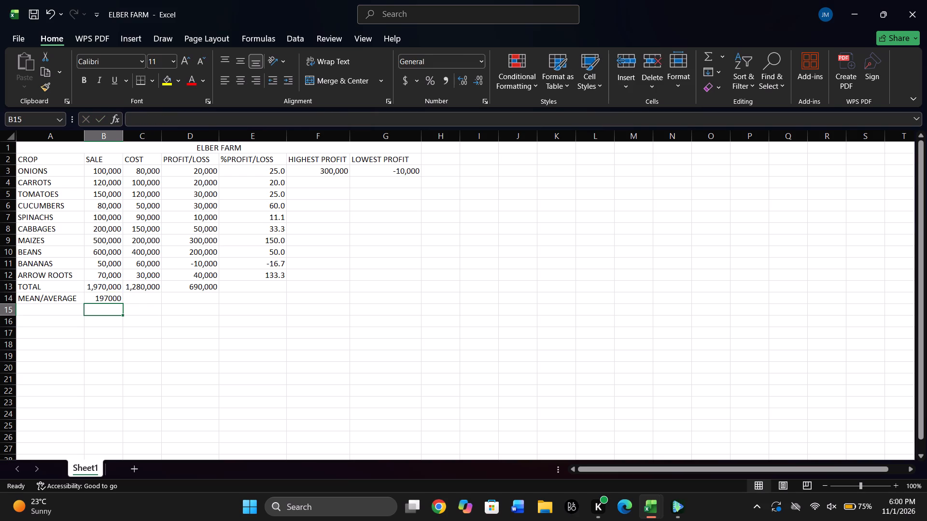
Fill the mean formula from B14 across to C14 and D14 for the COST and PROFIT/LOSS columns.
click(113, 301)
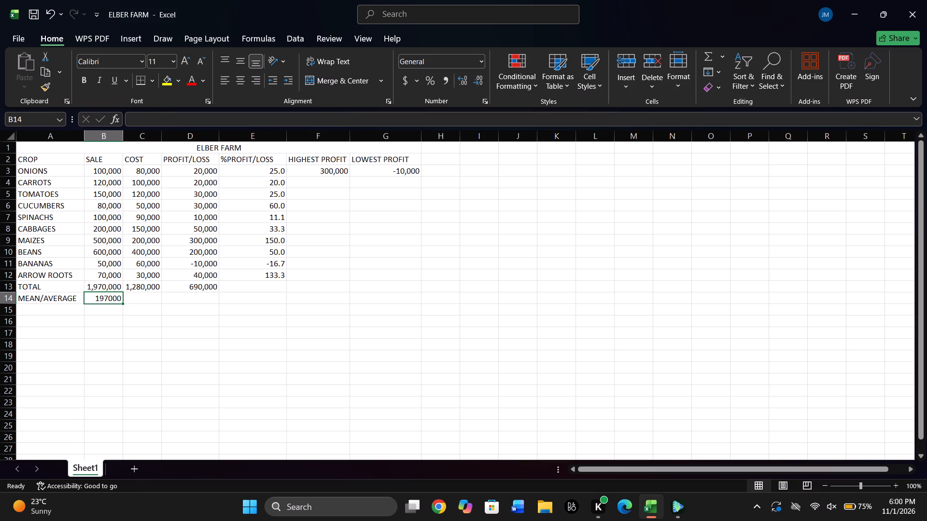
drag(125, 302, 230, 301)
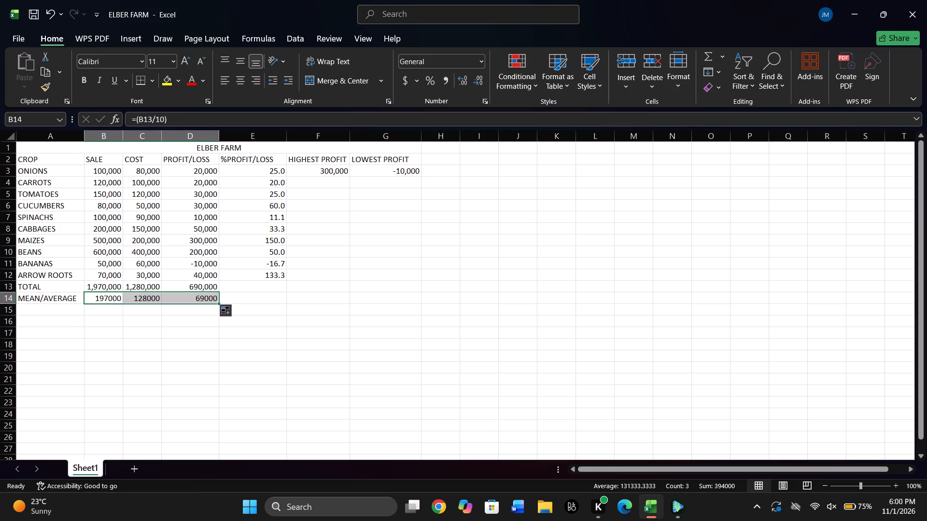
Widen column A further to leave spare room beside the MEAN/AVERAGE label.
double_click(77, 299)
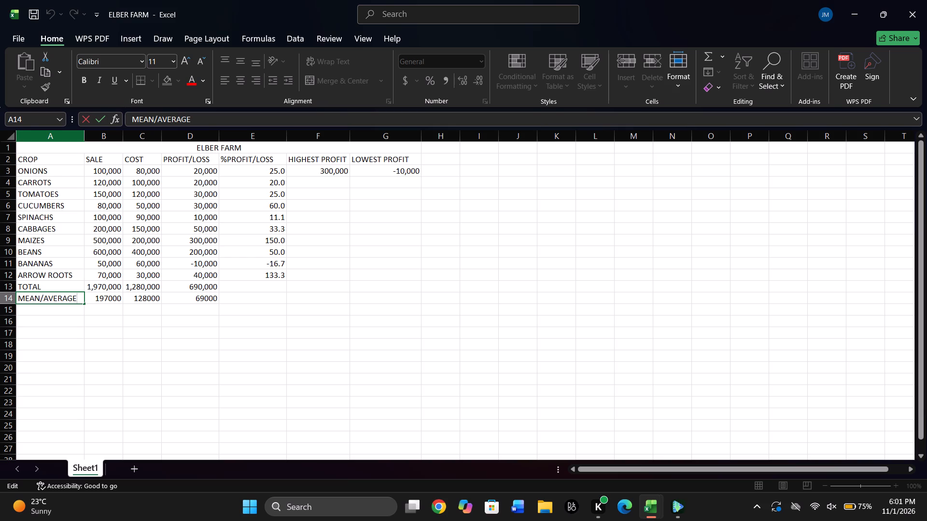
click(79, 297)
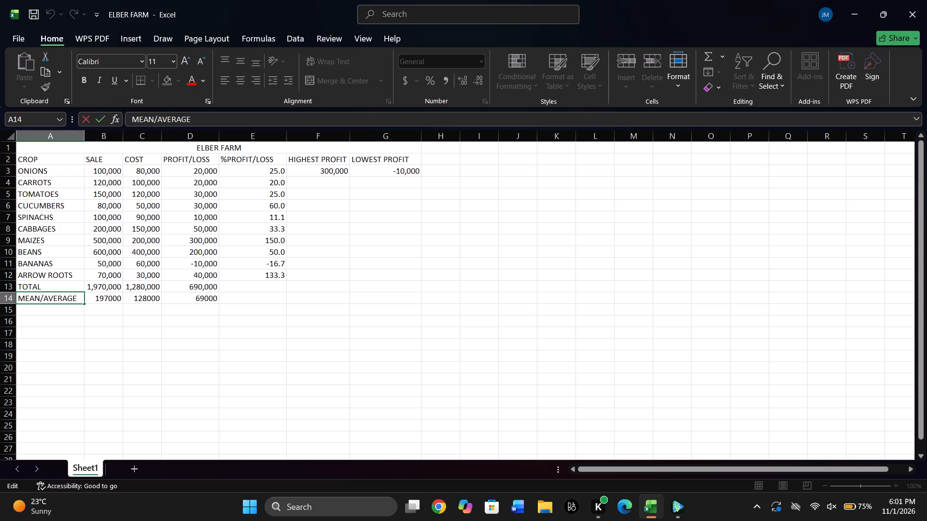
click(70, 282)
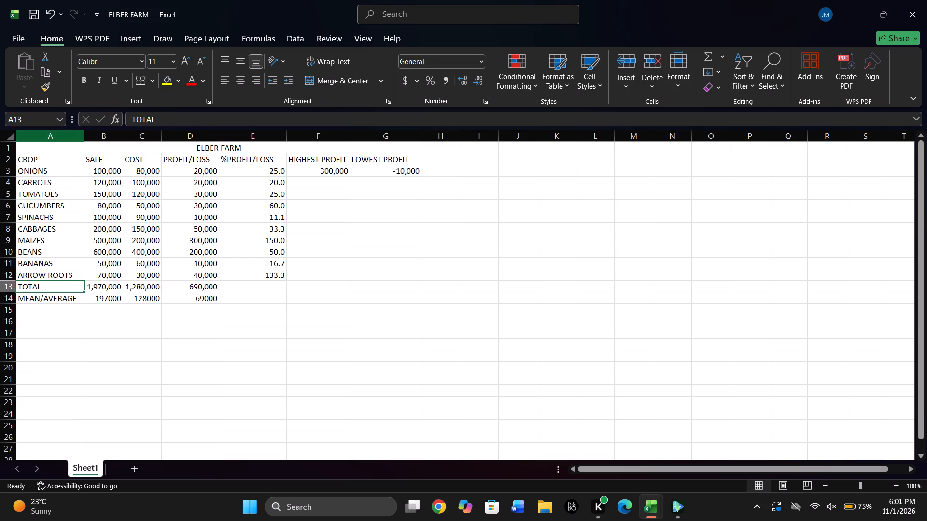
drag(82, 132, 106, 131)
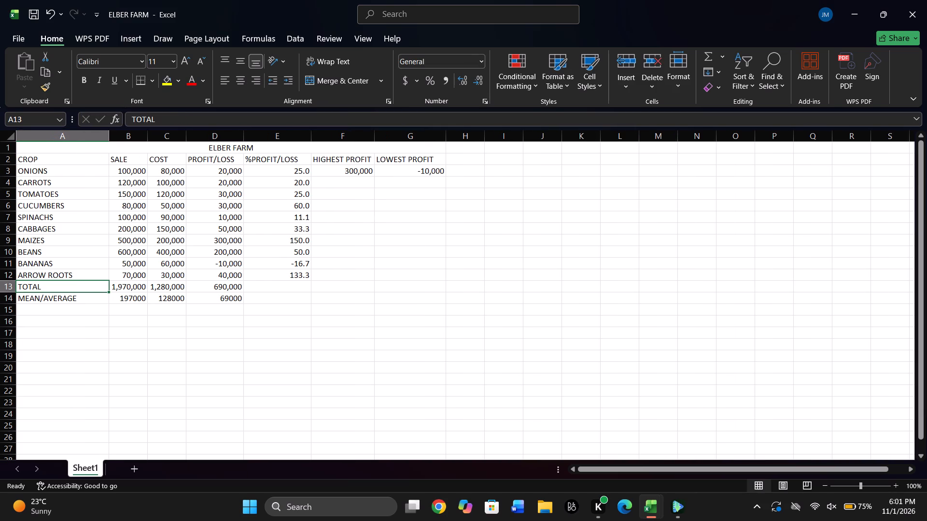
Narrow column A so that it closely fits the MEAN/AVERAGE label.
click(85, 304)
click(85, 290)
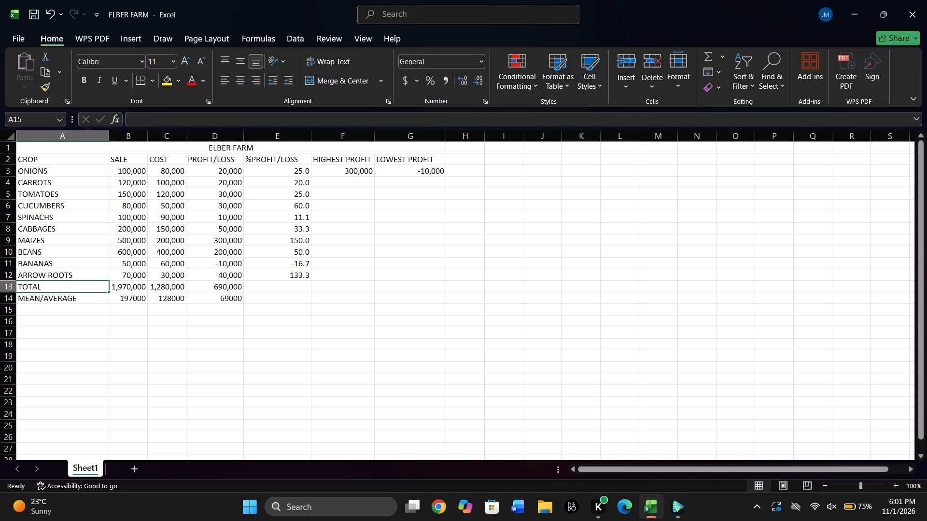
double_click(85, 298)
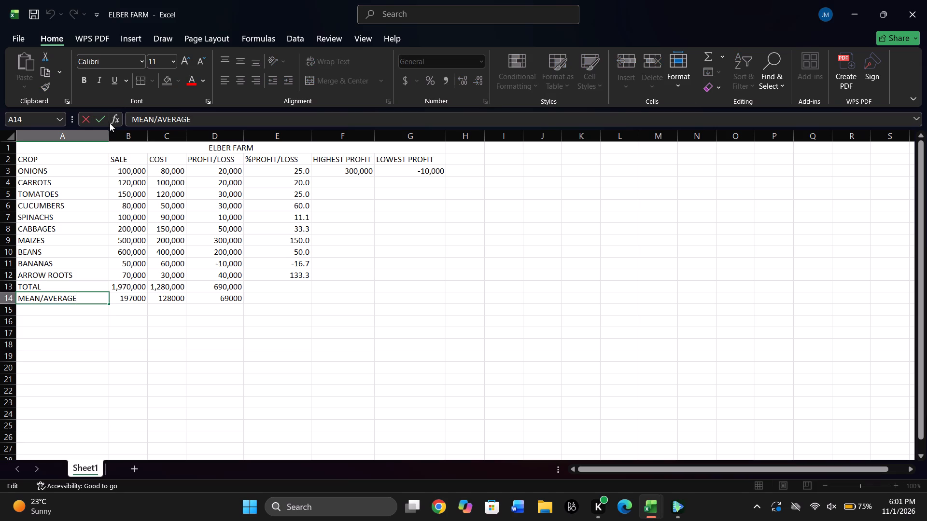
click(103, 149)
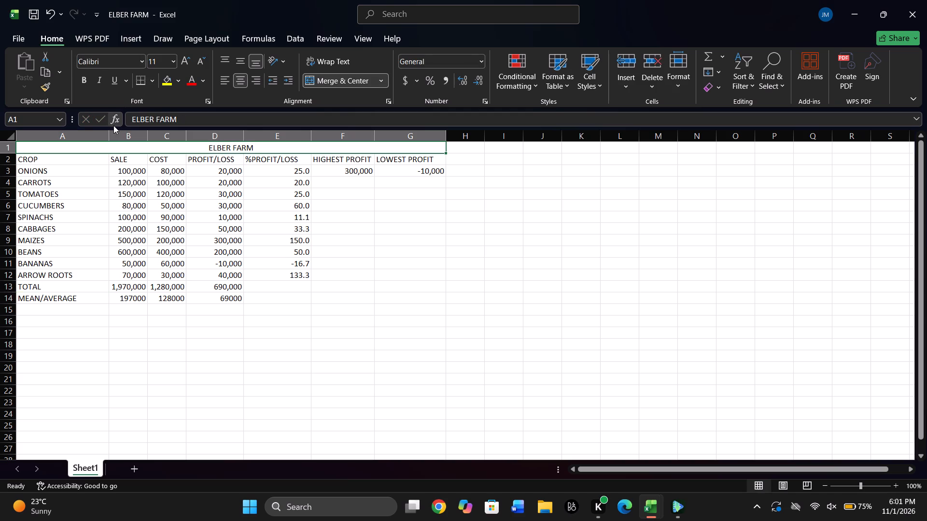
drag(108, 131, 79, 133)
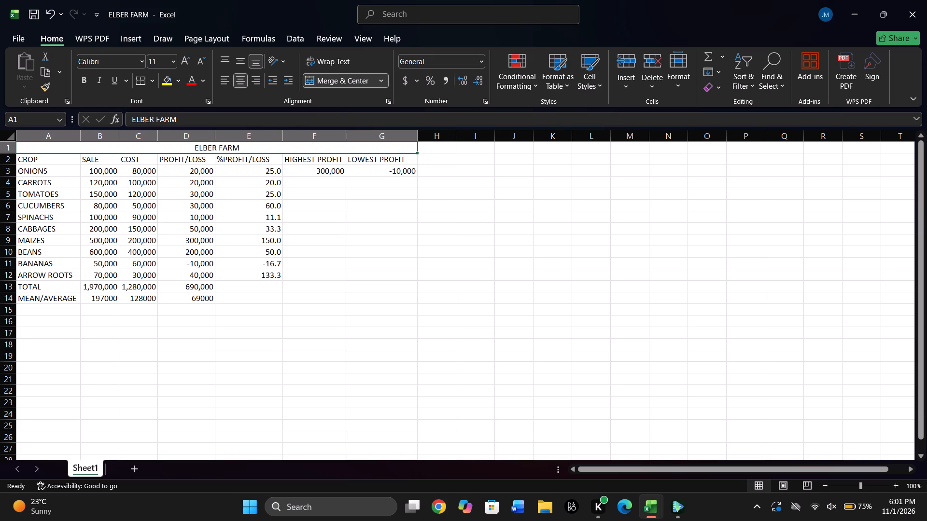
Apply all borders to the whole table, A1:G14, from the ELBER FARM title through the MEAN/AVERAGE row.
drag(291, 144, 294, 188)
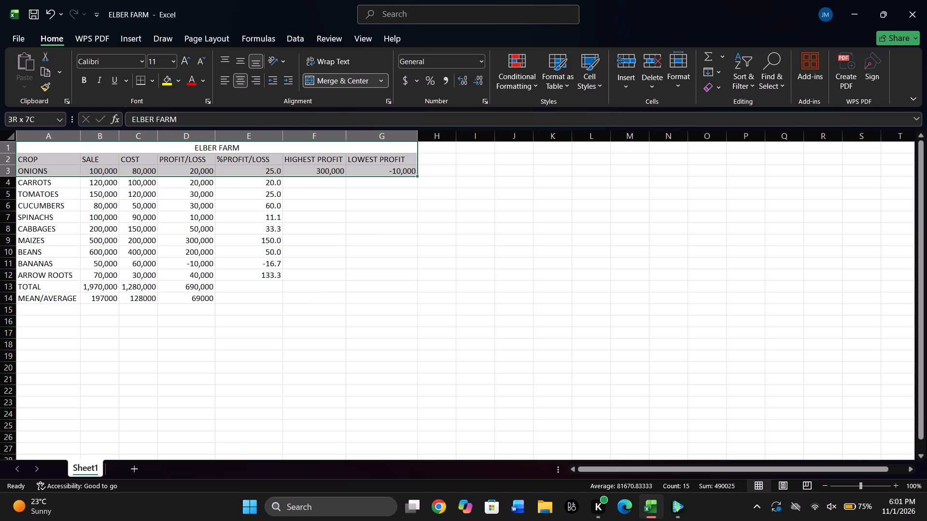
drag(294, 188, 305, 300)
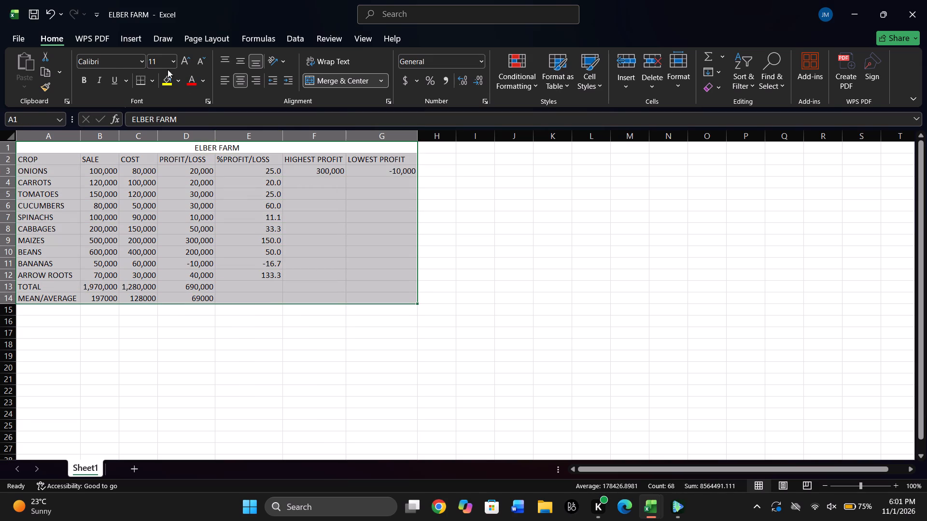
click(151, 81)
click(175, 201)
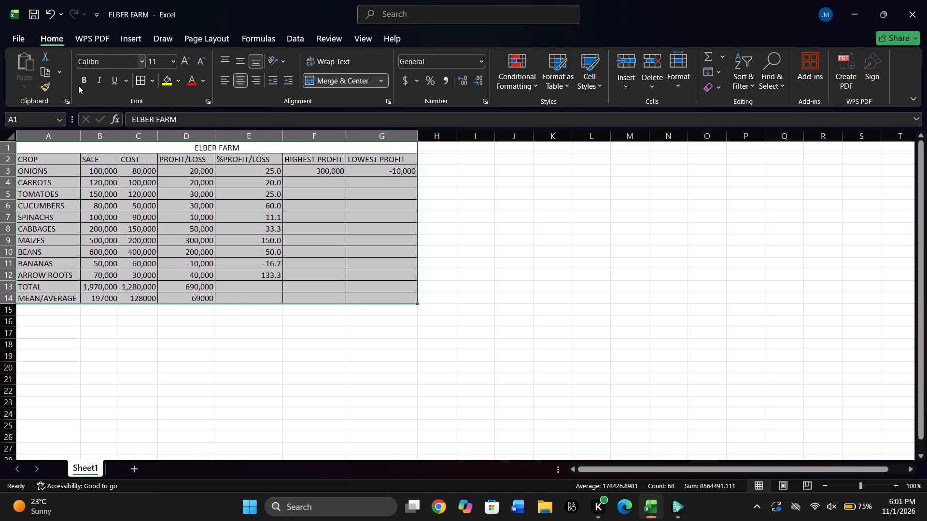
Make all text in the table A1:G14 bold.
click(78, 85)
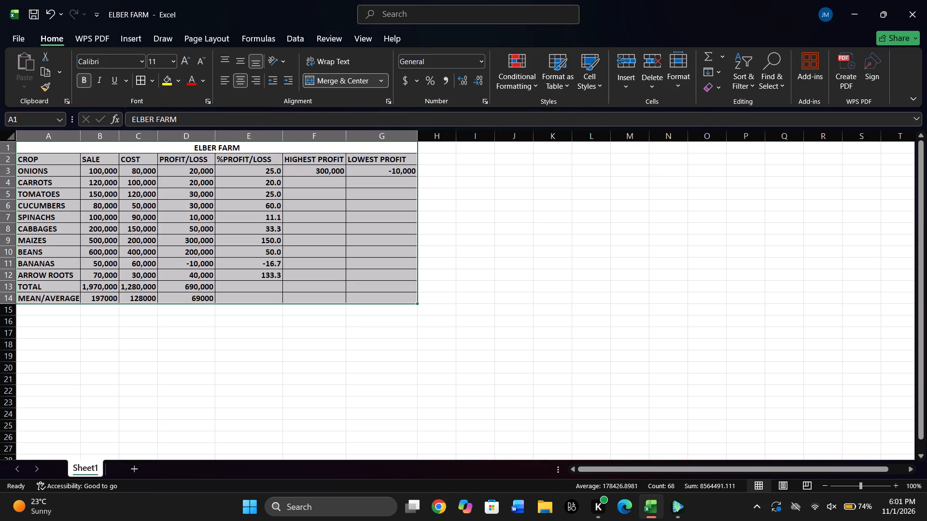
Set the font size of the ELBER FARM title in the merged cell A1 to 20.
click(246, 147)
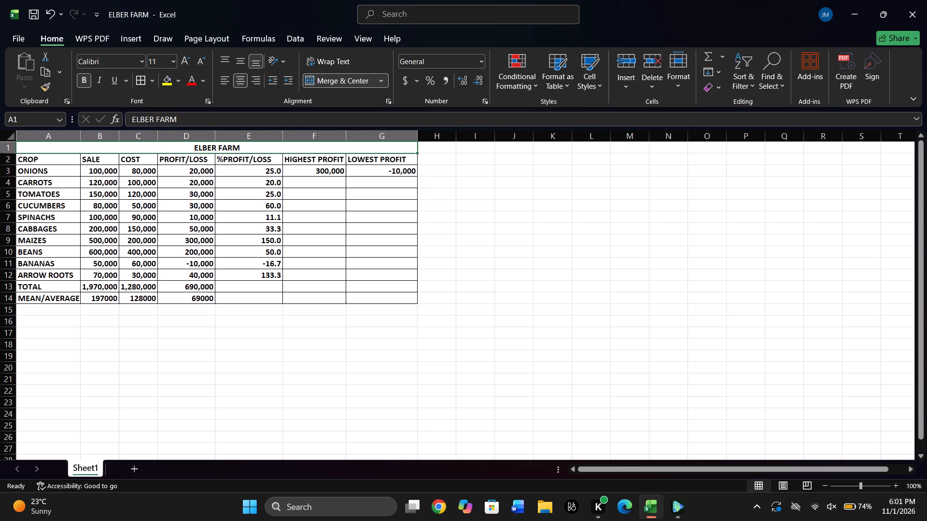
double_click(246, 147)
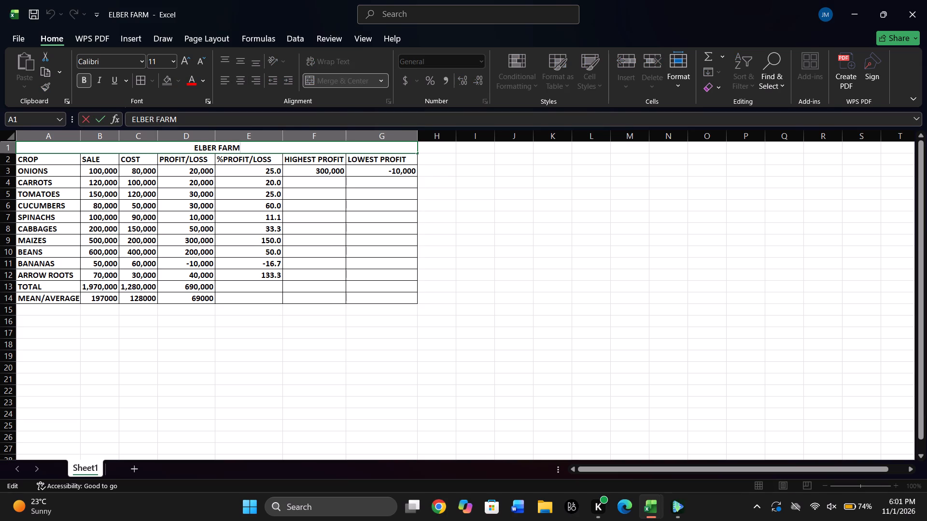
drag(188, 149, 248, 146)
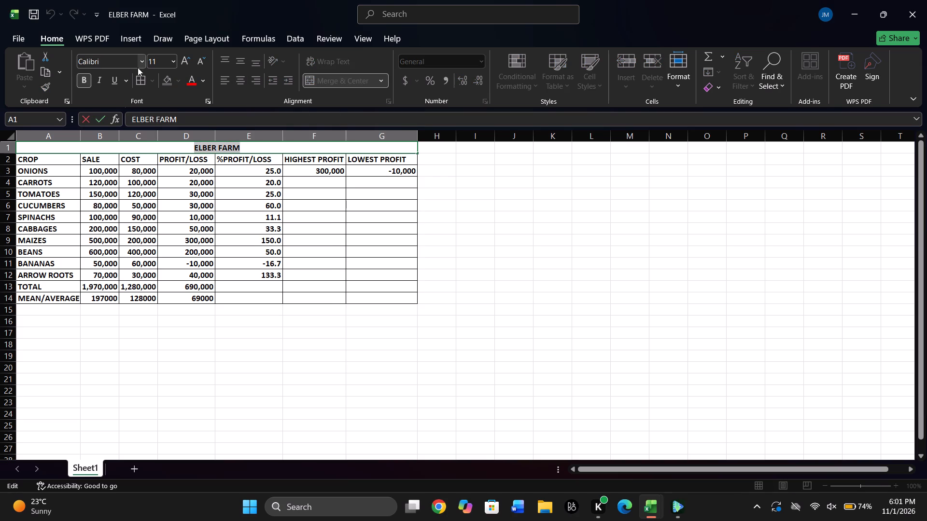
click(172, 63)
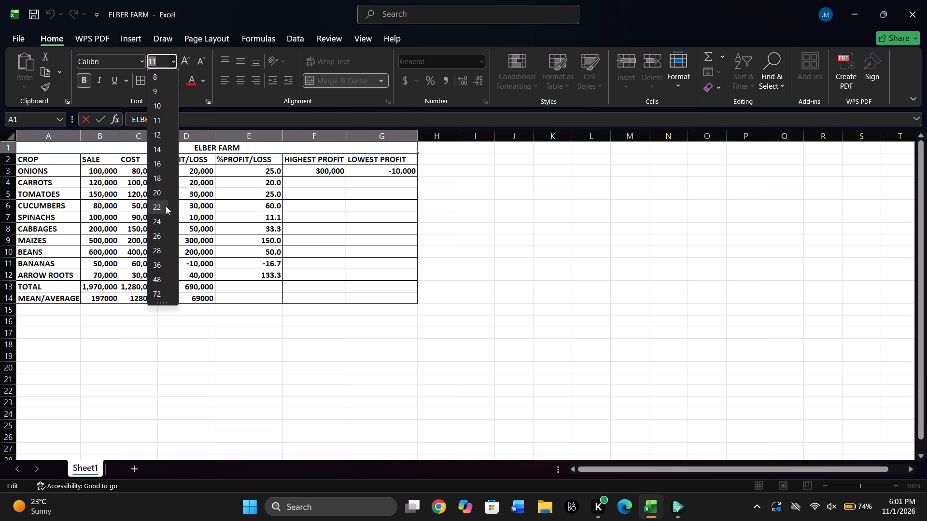
click(167, 194)
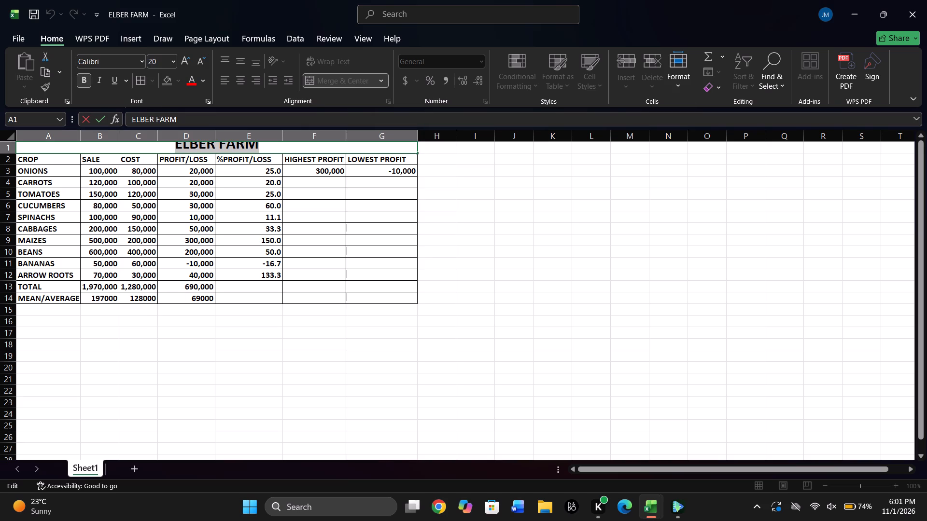
click(106, 150)
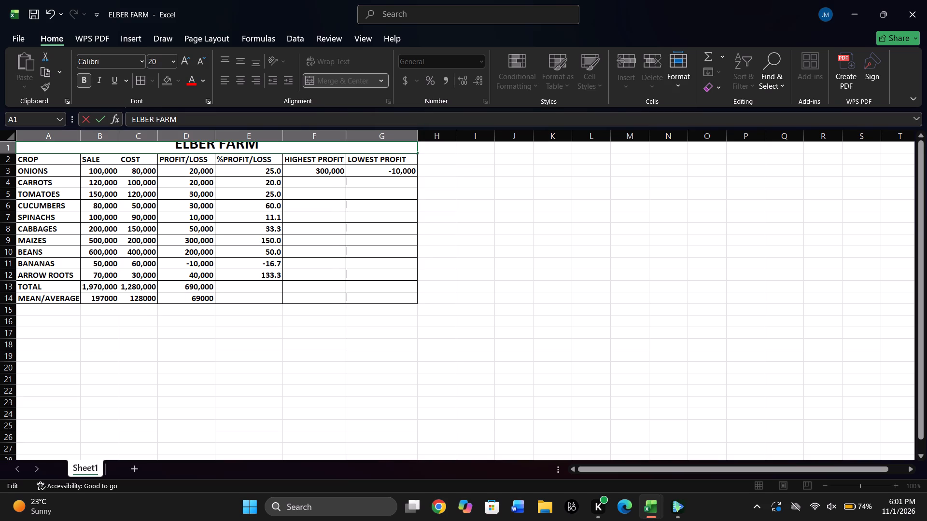
click(15, 151)
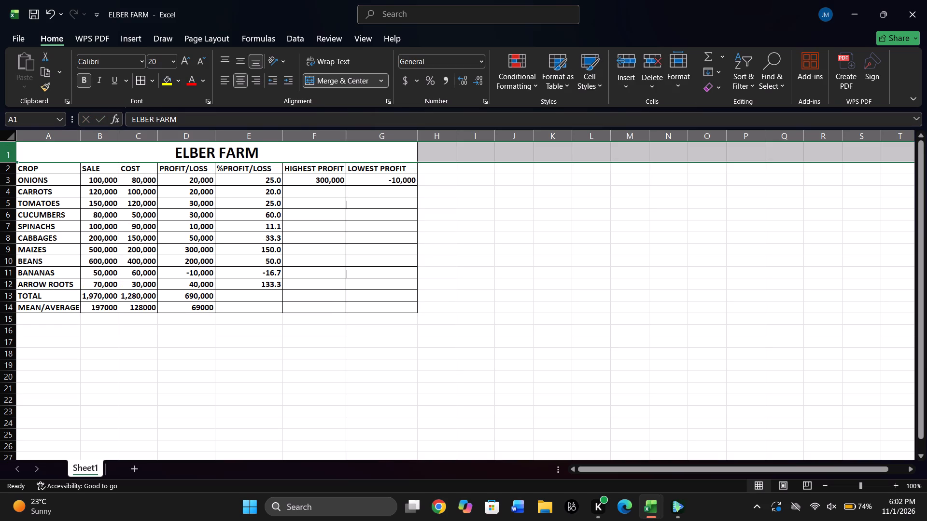
click(322, 192)
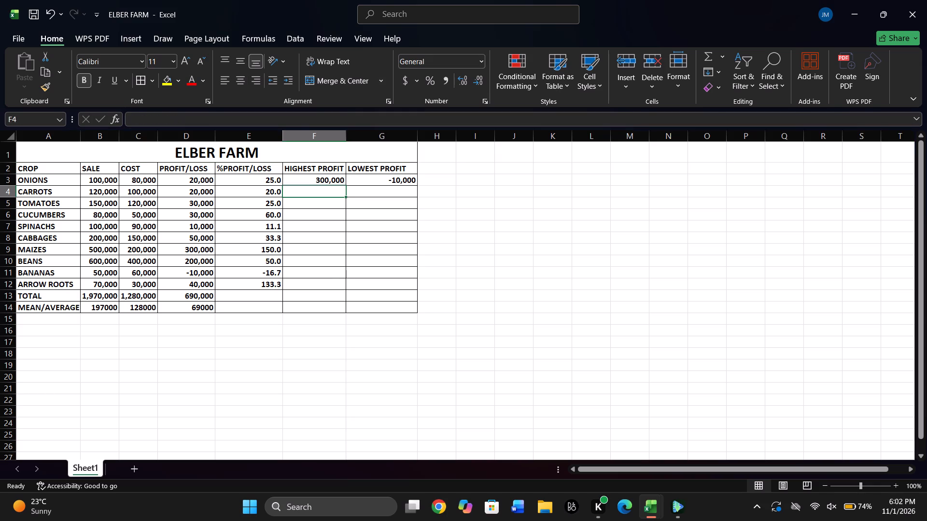
Insert a 2-D stacked column chart based on the whole table, A1:G14.
drag(47, 144, 166, 312)
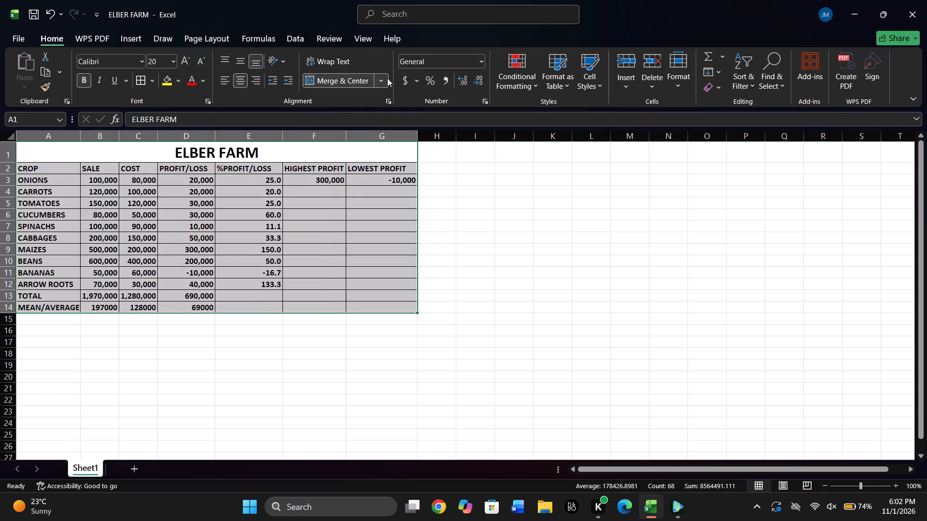
click(127, 41)
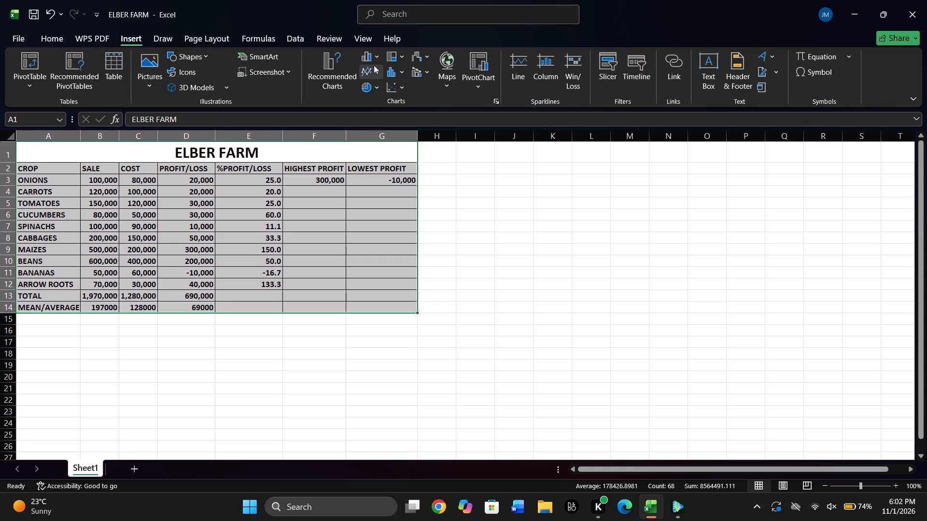
click(378, 60)
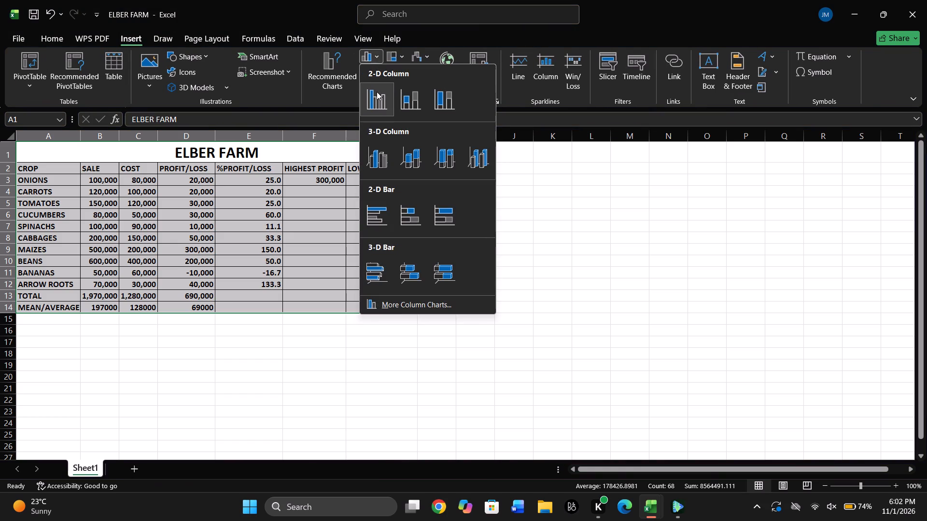
click(412, 91)
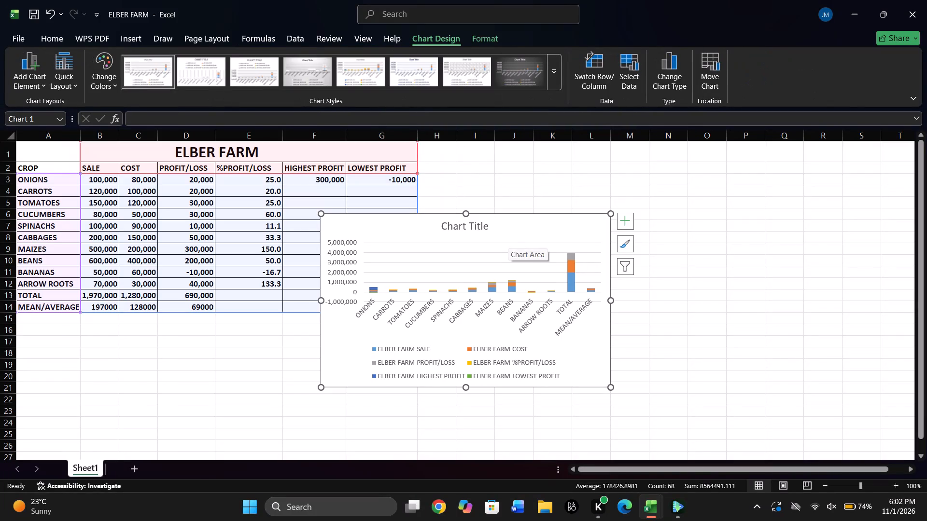
Move the chart off the table into the empty area over about columns K to R, starting near row 2.
drag(508, 229, 707, 201)
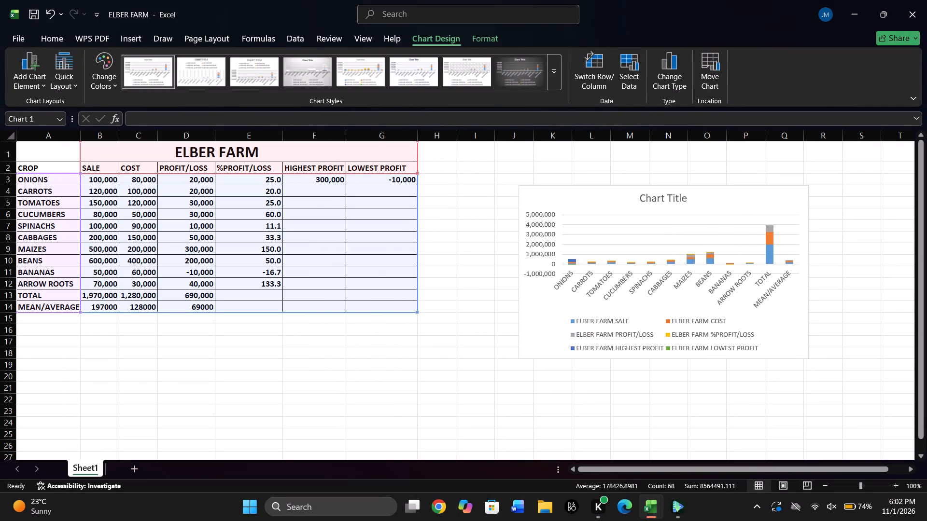
drag(707, 201, 726, 190)
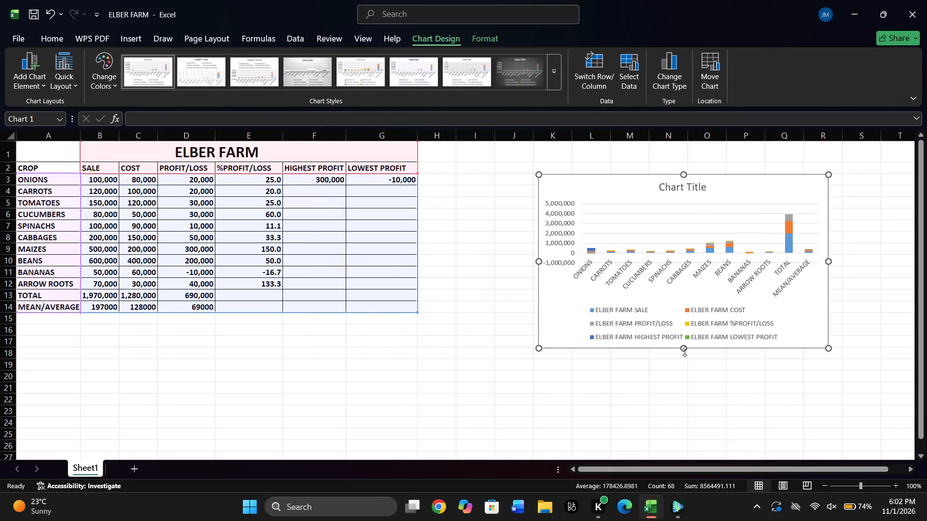
Enlarge the chart on all four sides so it spans about columns J to S and rows 2 to 25.
drag(684, 351, 686, 384)
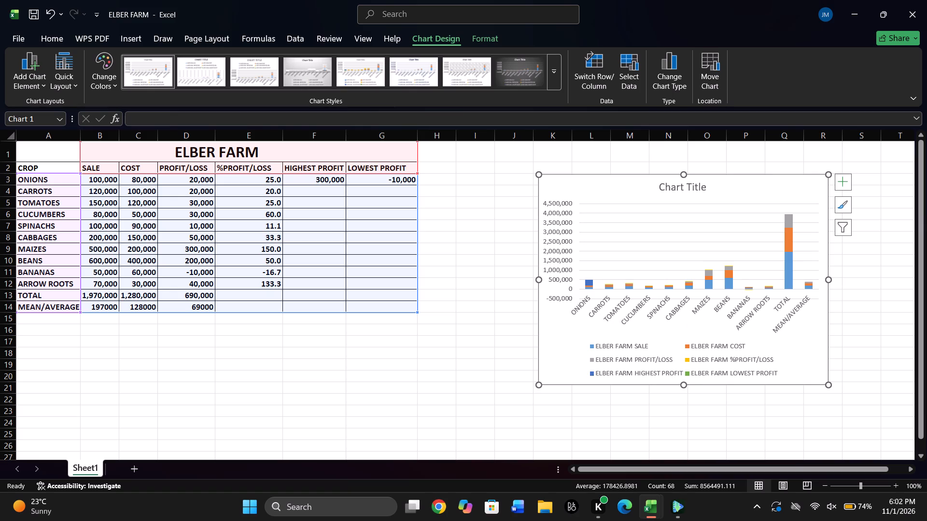
drag(683, 383, 683, 385)
drag(683, 385, 684, 433)
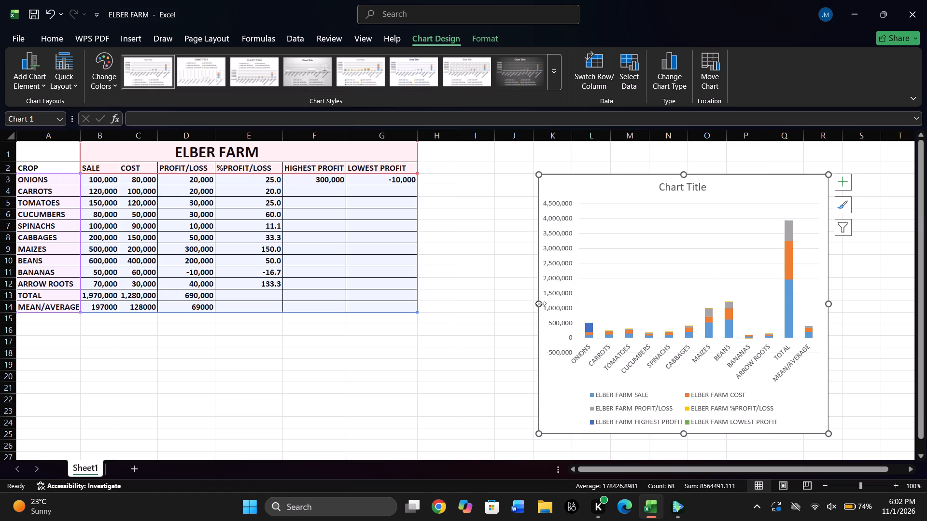
drag(541, 305, 520, 304)
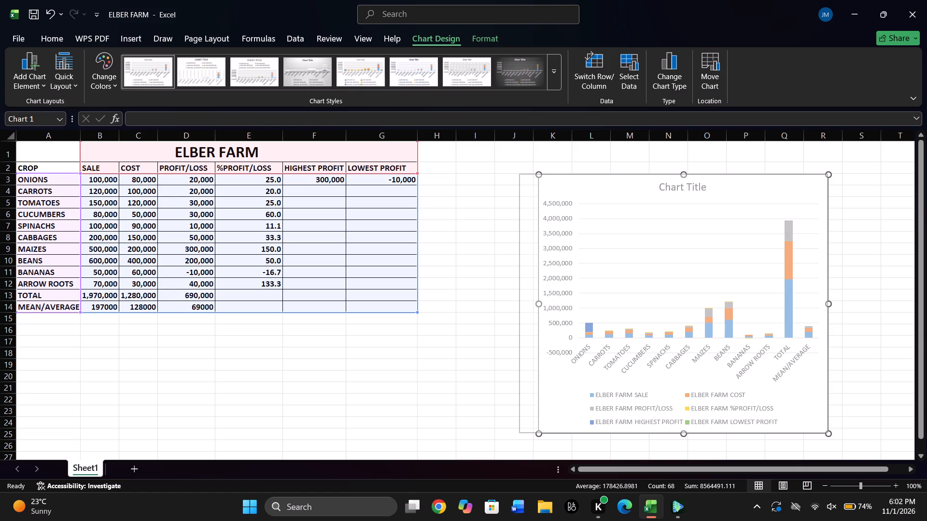
drag(520, 304, 519, 304)
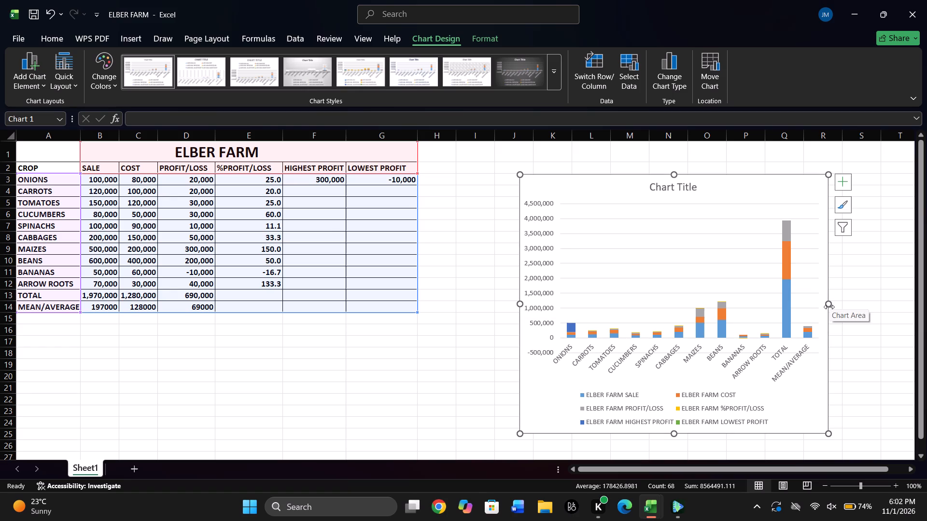
drag(829, 307, 853, 305)
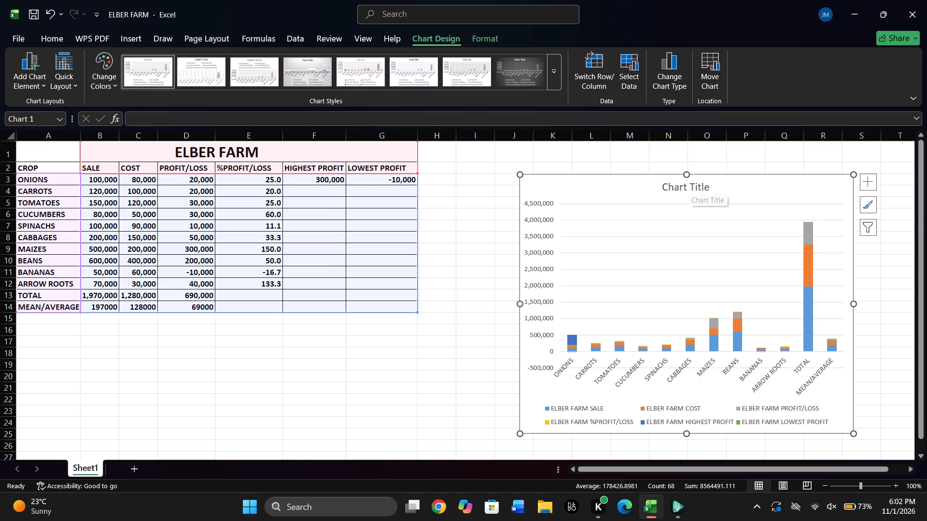
drag(688, 175, 688, 166)
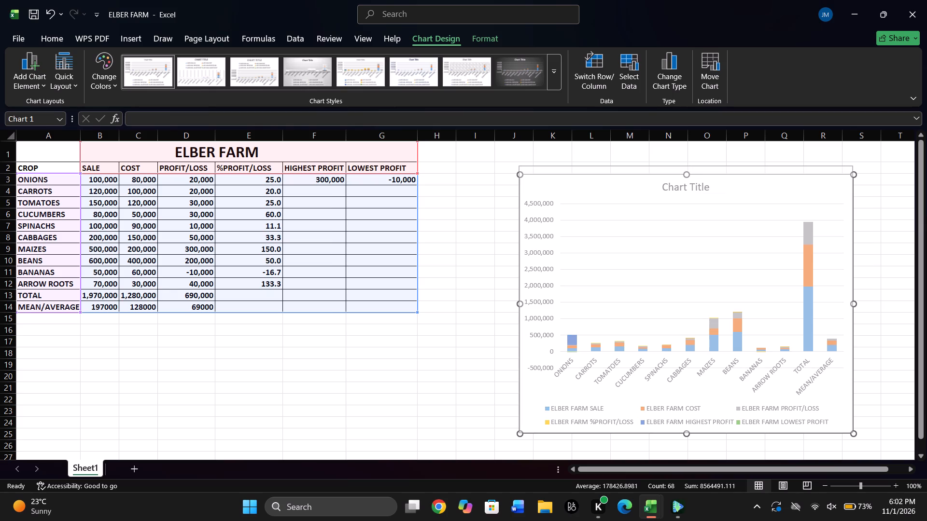
click(477, 321)
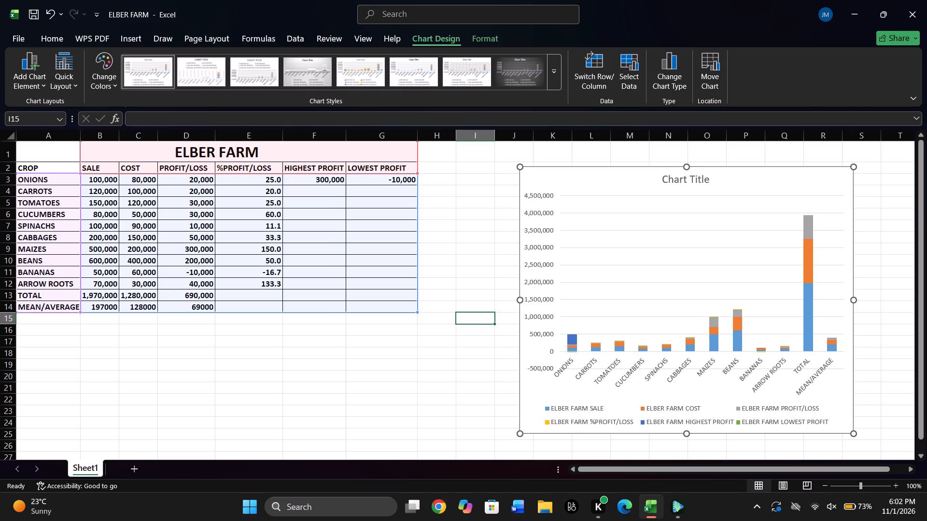
Replace the chart's placeholder title with ELBER FARM, leave the chart, and close the formatting pane.
double_click(680, 176)
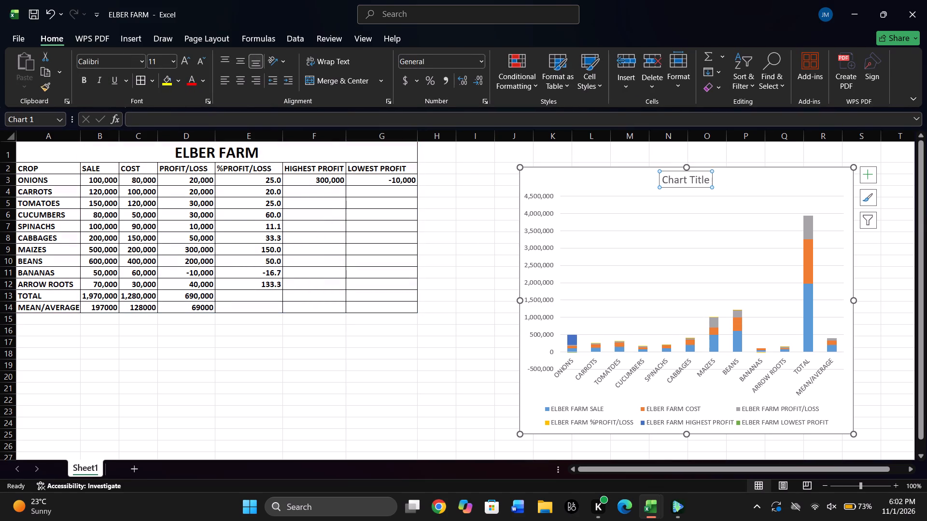
double_click(696, 181)
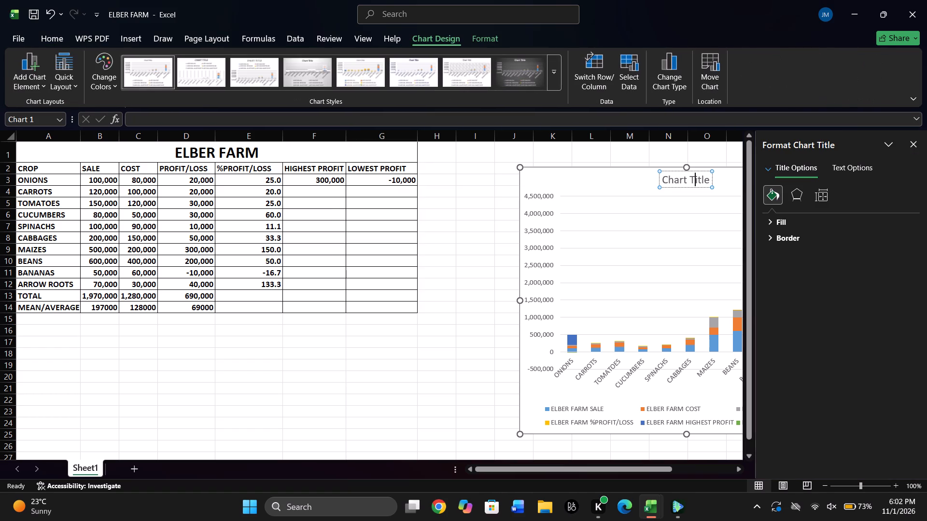
key(Right)
key(BackSpace)
key(BackSpace)
key(BackSpace)
key(BackSpace)
key(BackSpace)
key(BackSpace)
key(BackSpace)
key(BackSpace)
key(BackSpace)
key(BackSpace)
key(BackSpace)
key(BackSpace)
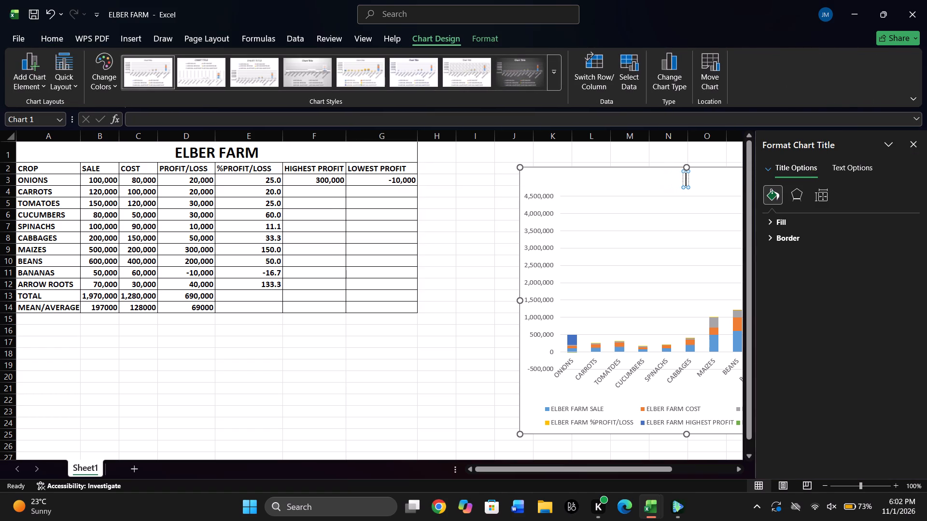
key(BackSpace)
text(ELBER)
key(space)
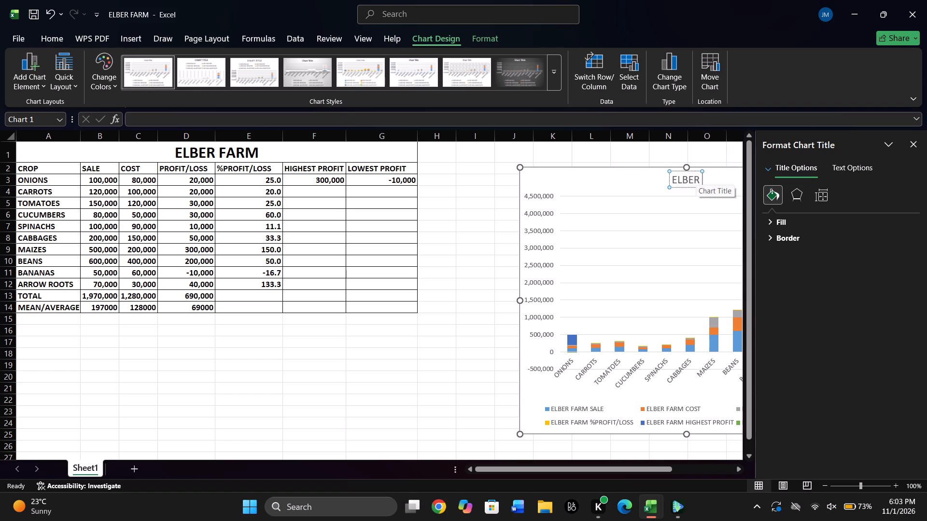
text(FARM)
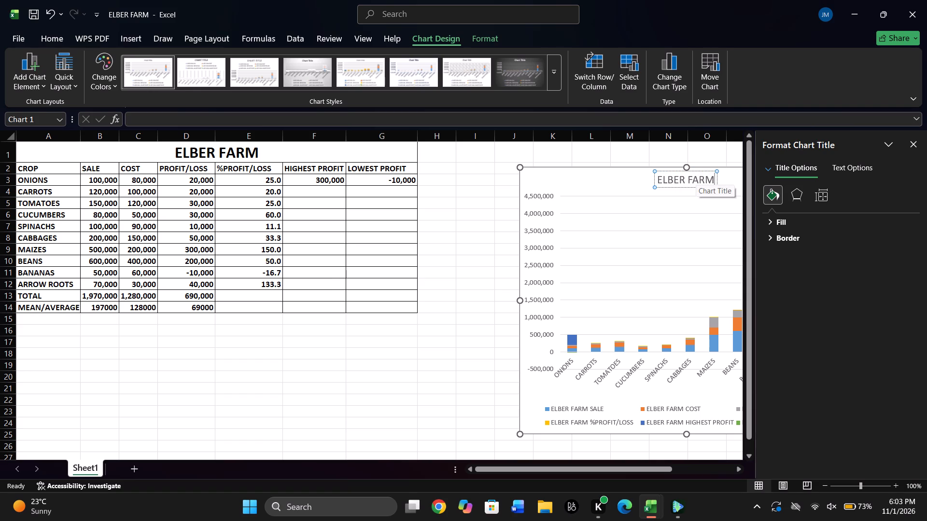
click(442, 226)
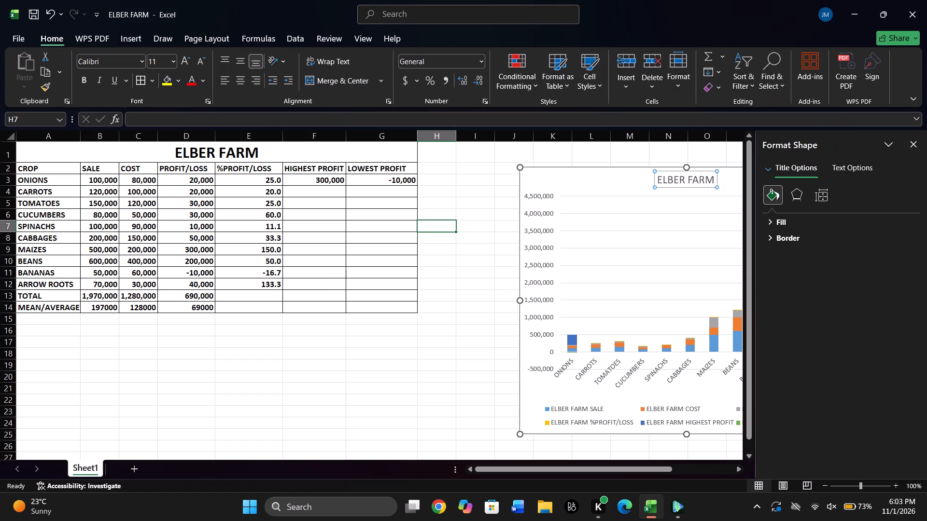
click(563, 204)
click(602, 135)
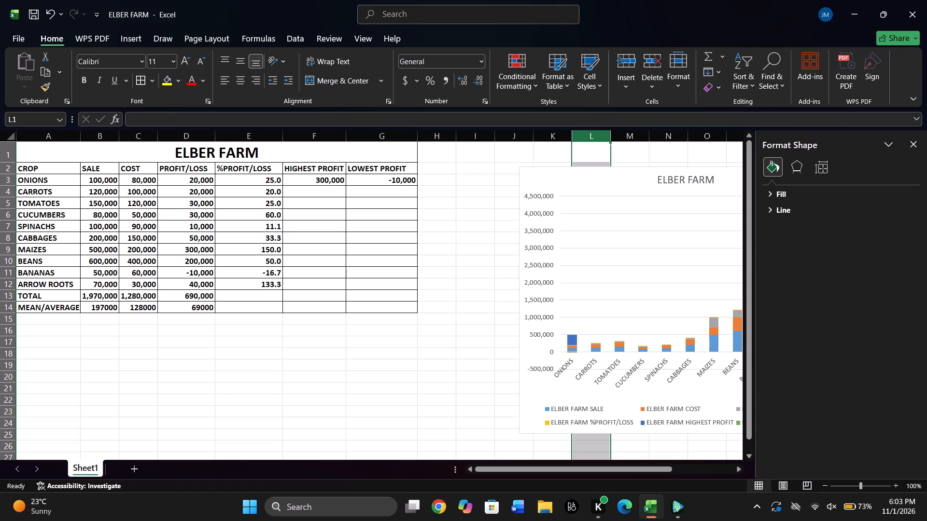
click(911, 144)
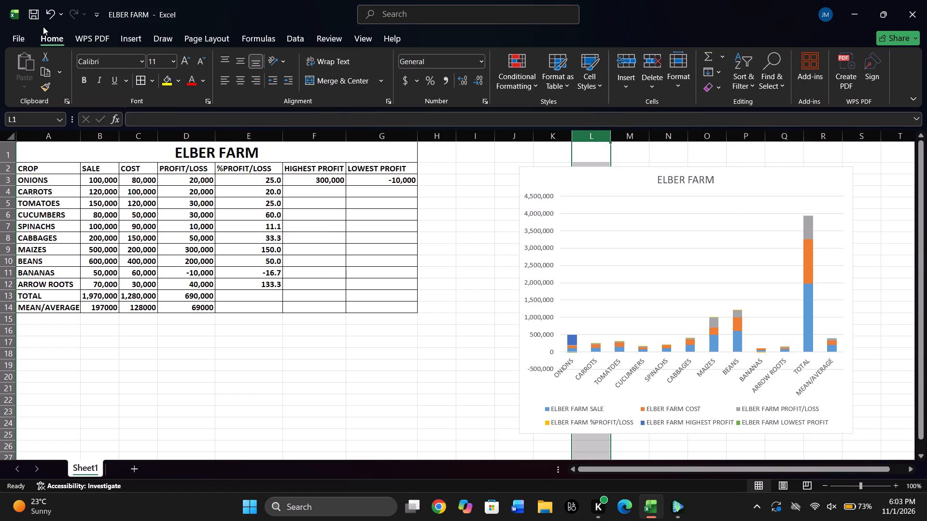
Save the ELBER FARM workbook.
click(30, 17)
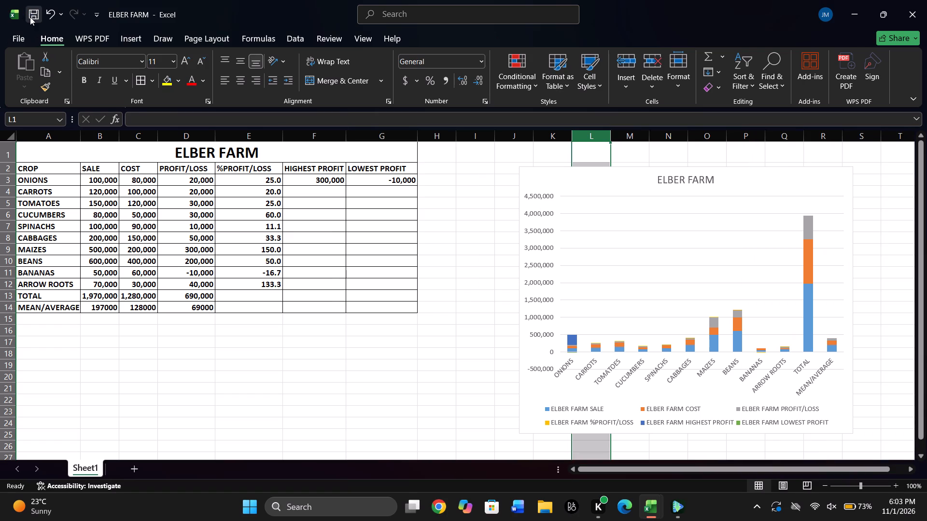
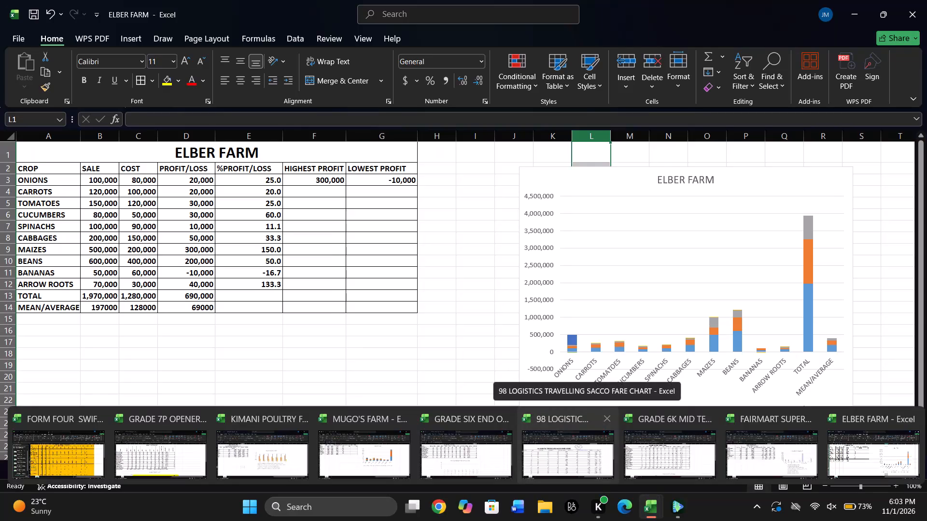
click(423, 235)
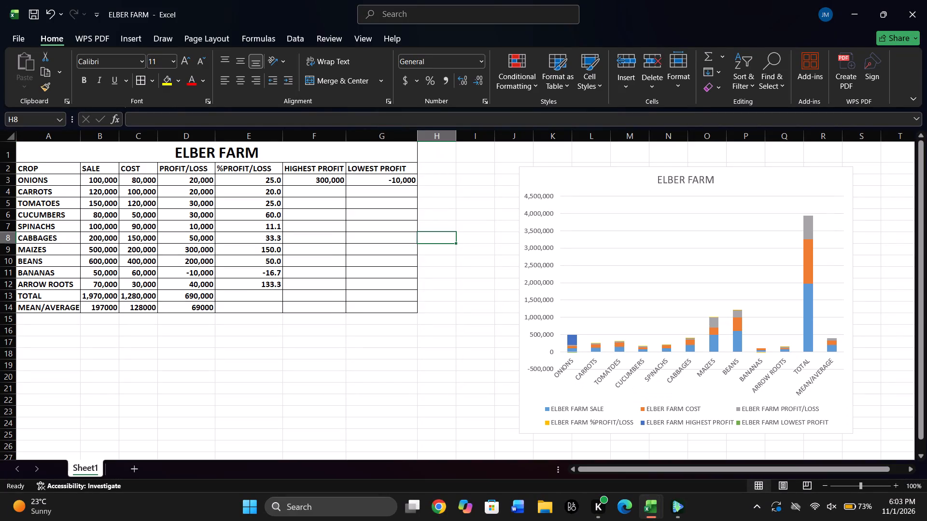